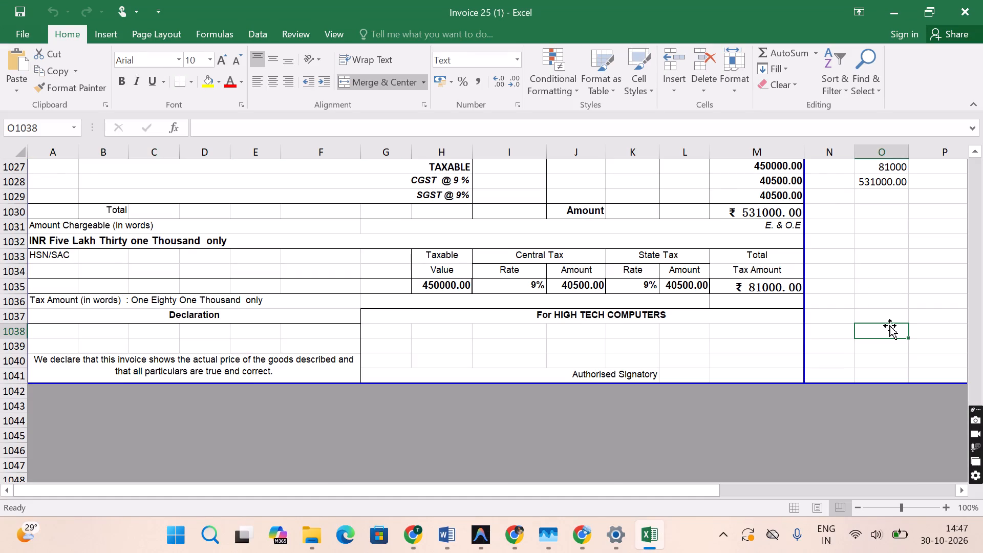
Look through the earlier invoices and credit note, and examine the invoice number and seller GSTIN on the FY Enterprises tax invoice.
scroll(890, 326, up, 15)
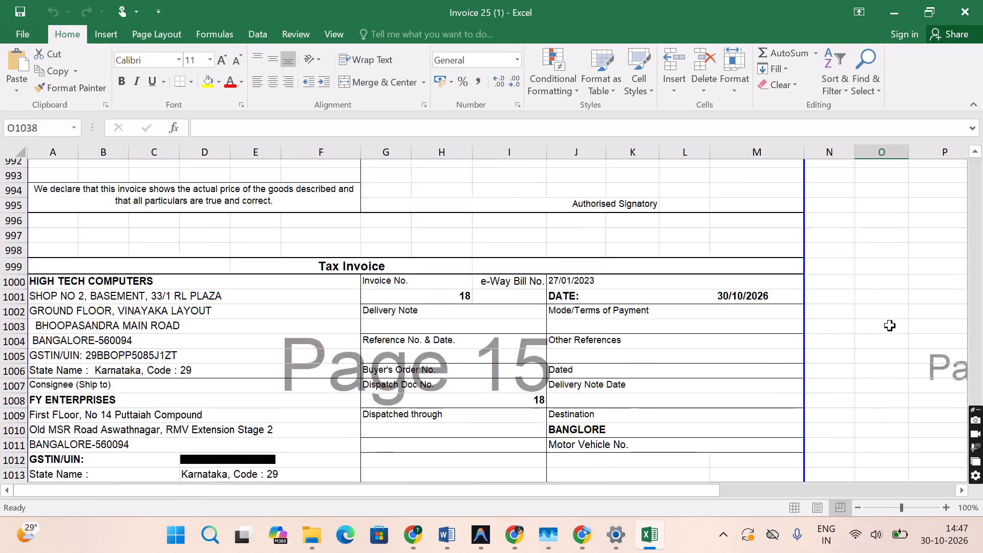
scroll(890, 326, up, 14)
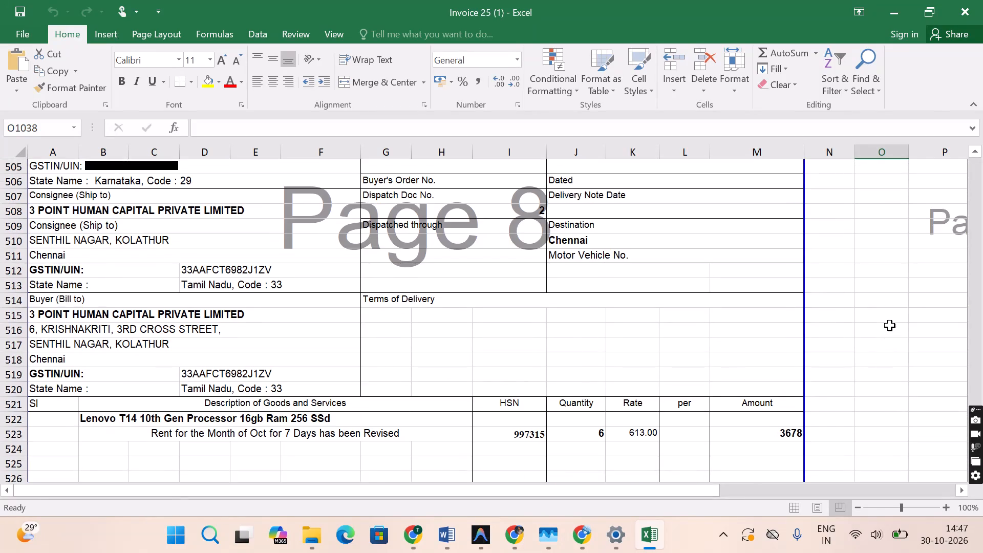
scroll(890, 326, up, 2)
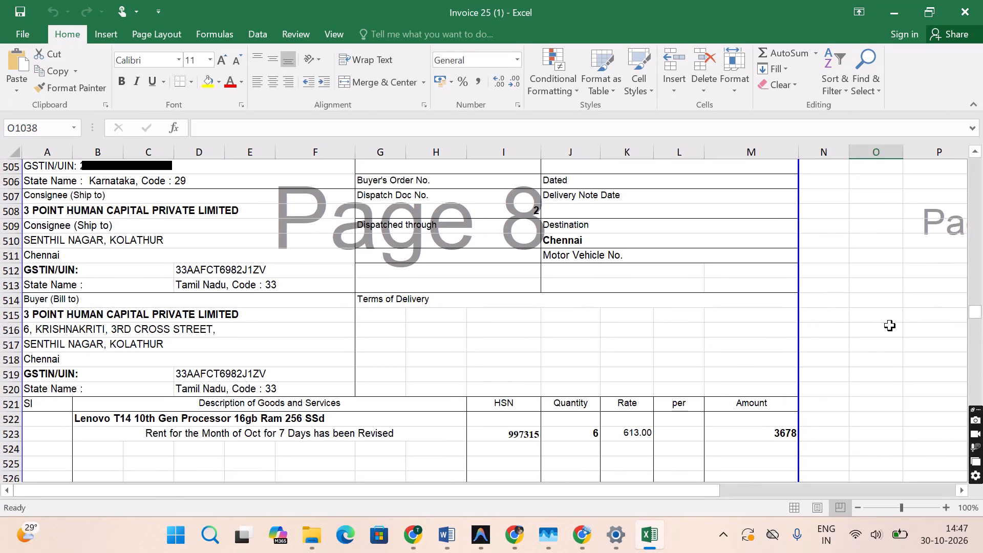
scroll(890, 326, up, 1)
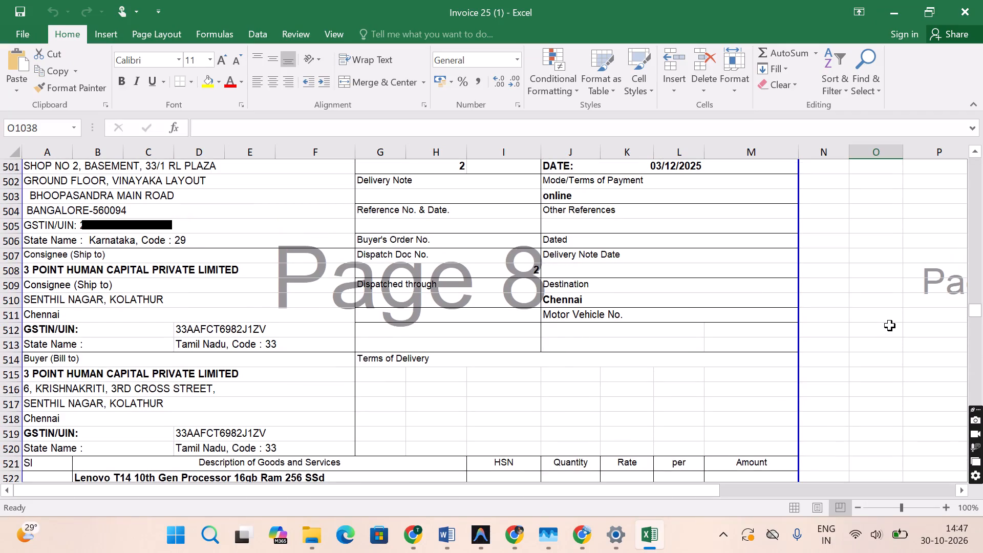
scroll(890, 326, up, 1)
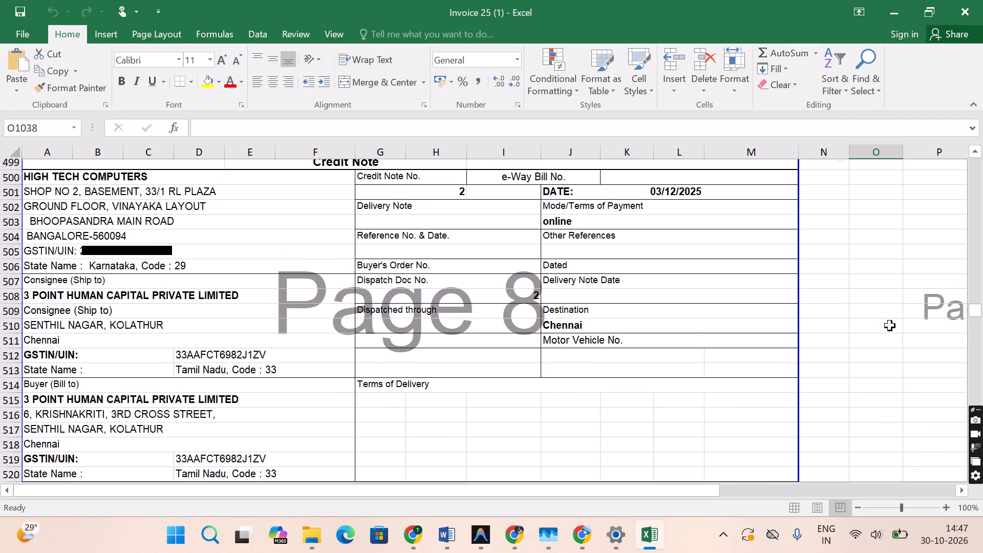
scroll(890, 326, up, 1)
scroll(890, 326, down, 6)
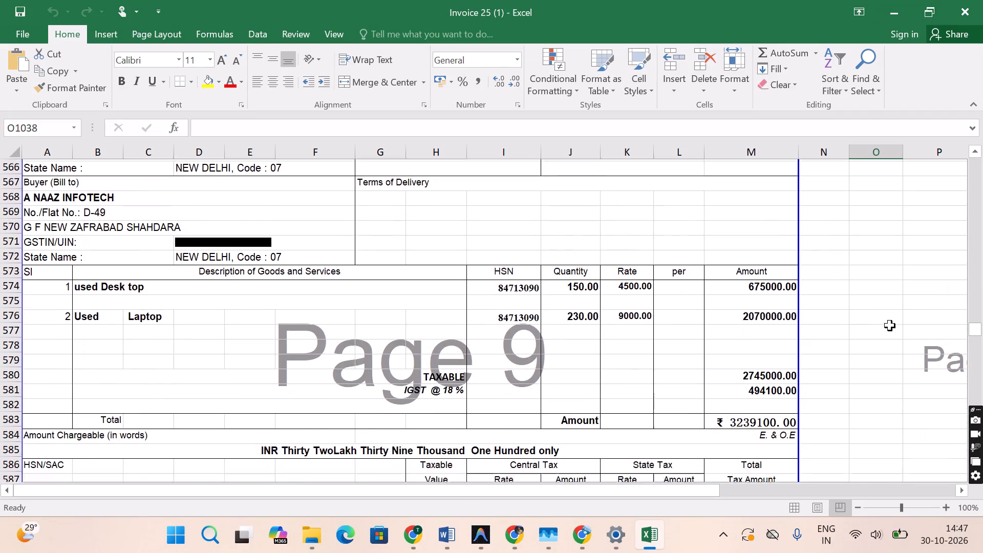
scroll(890, 326, down, 20)
scroll(890, 326, down, 1)
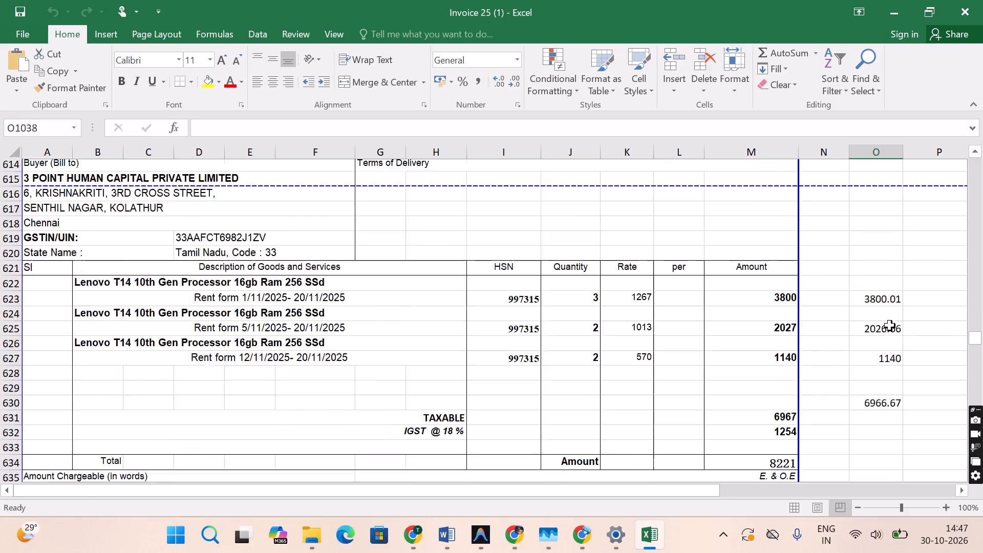
scroll(890, 326, down, 6)
scroll(890, 326, down, 15)
scroll(890, 326, up, 2)
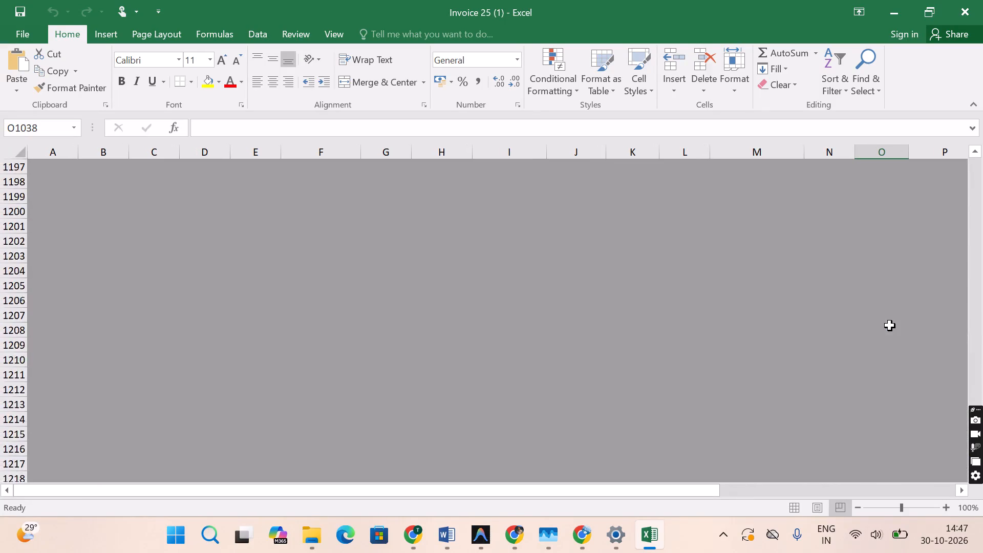
scroll(890, 326, up, 9)
scroll(890, 326, down, 3)
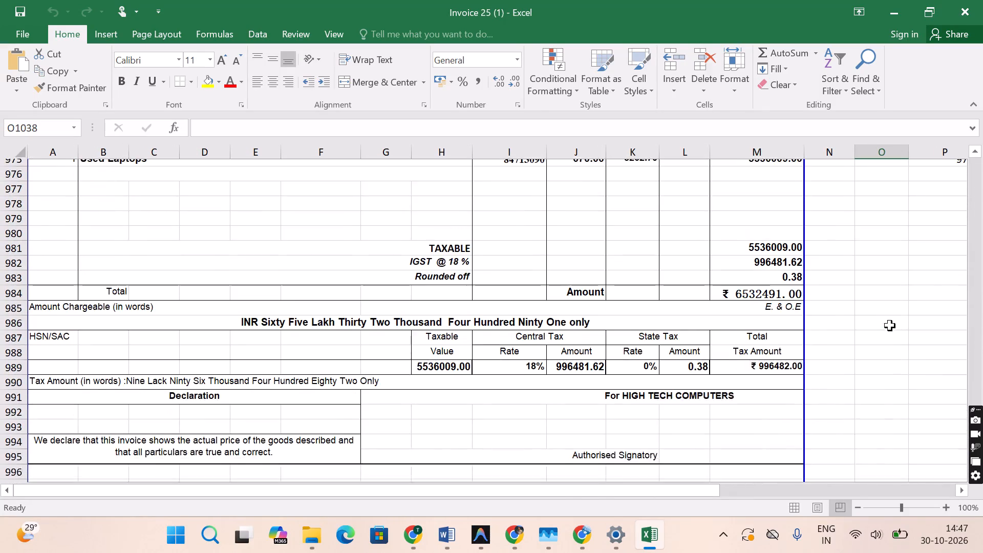
scroll(890, 326, down, 6)
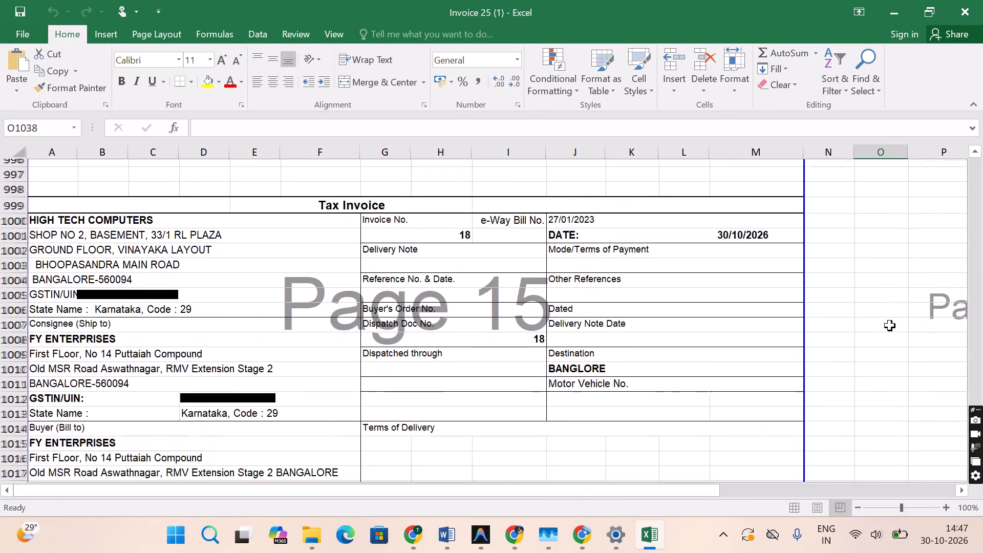
scroll(890, 326, down, 1)
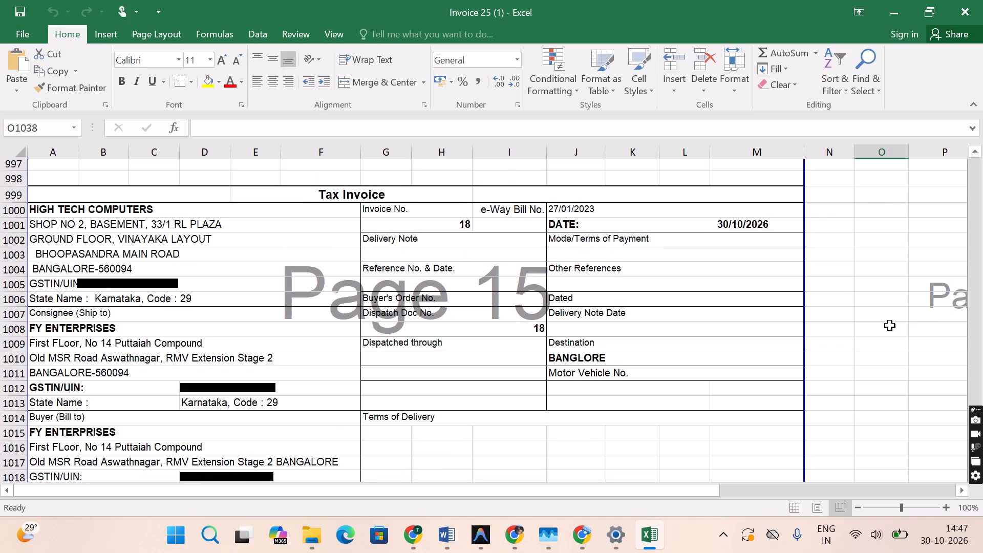
click(450, 232)
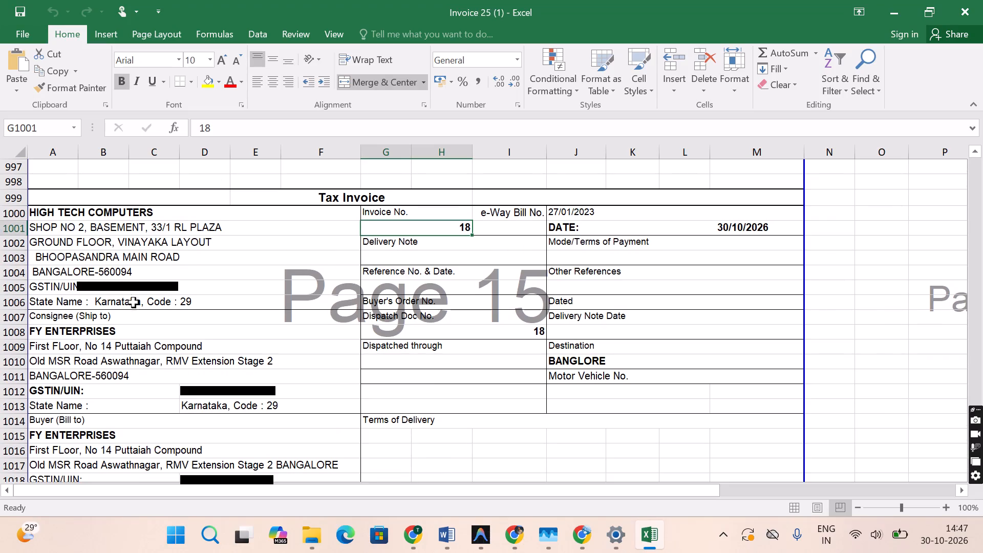
click(117, 292)
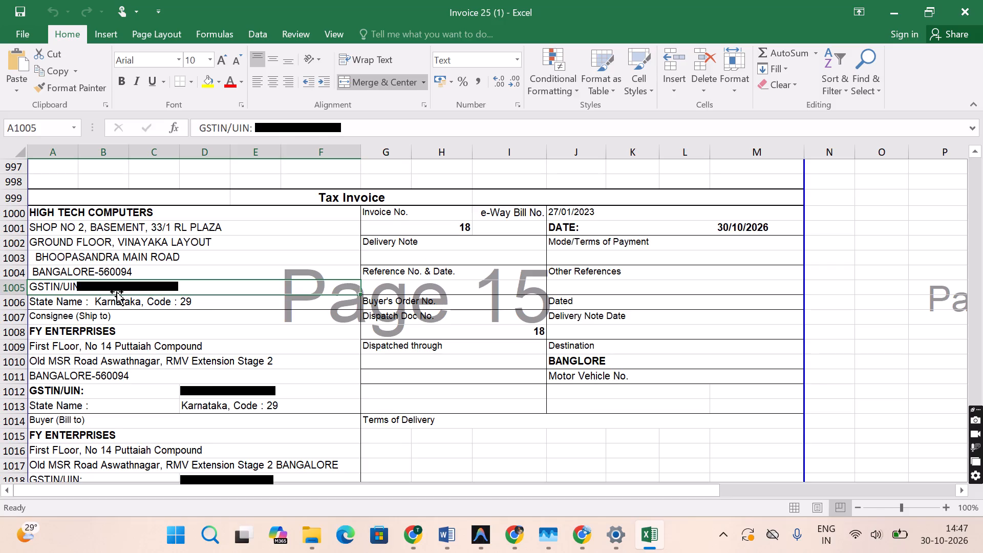
scroll(145, 424, down, 2)
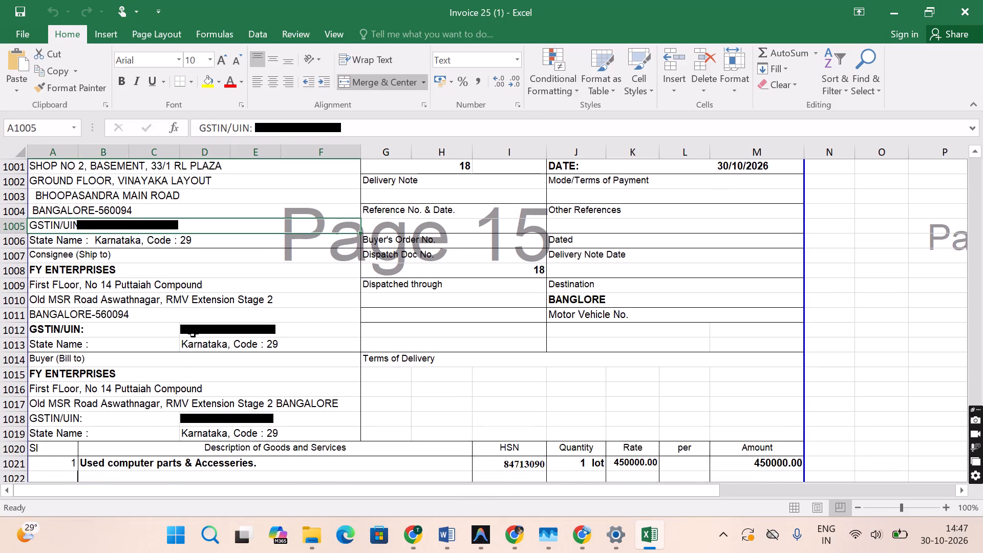
Copy the consignee's GSTIN/UIN text from cell D1012 of the FY Enterprises invoice.
click(194, 332)
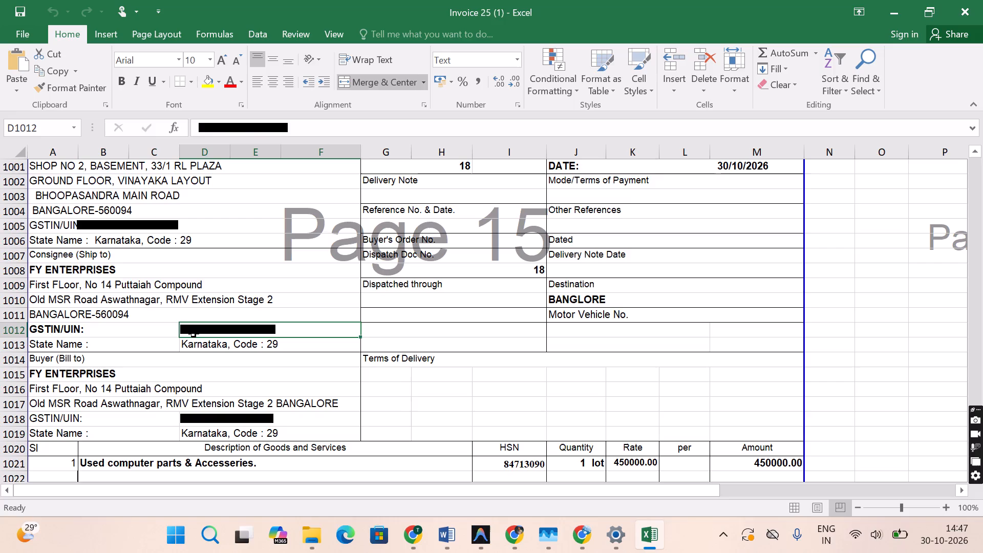
triple_click(194, 332)
key(ctrl+a)
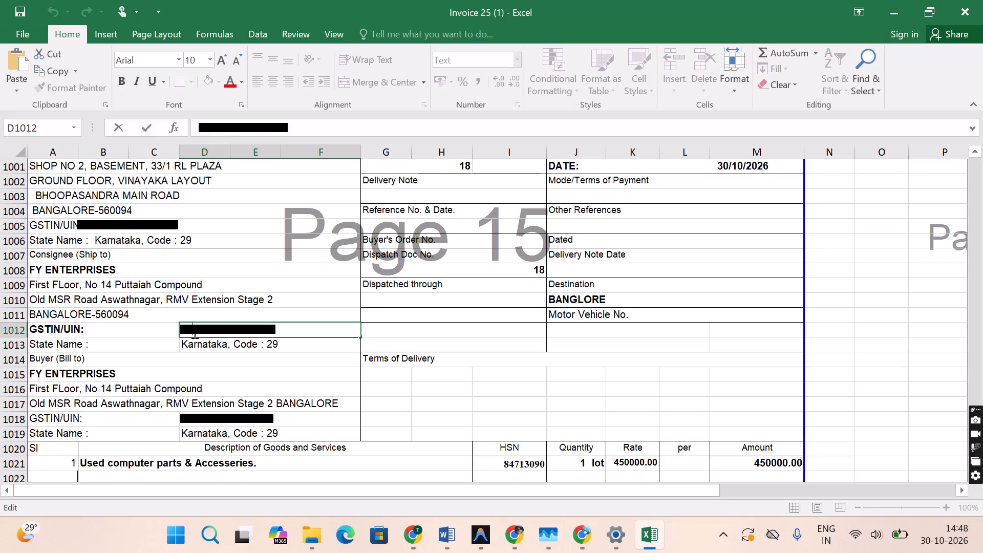
drag(286, 334, 200, 331)
drag(200, 331, 181, 334)
key(ctrl+c)
key(ctrl+c)
key(ctrl+c)
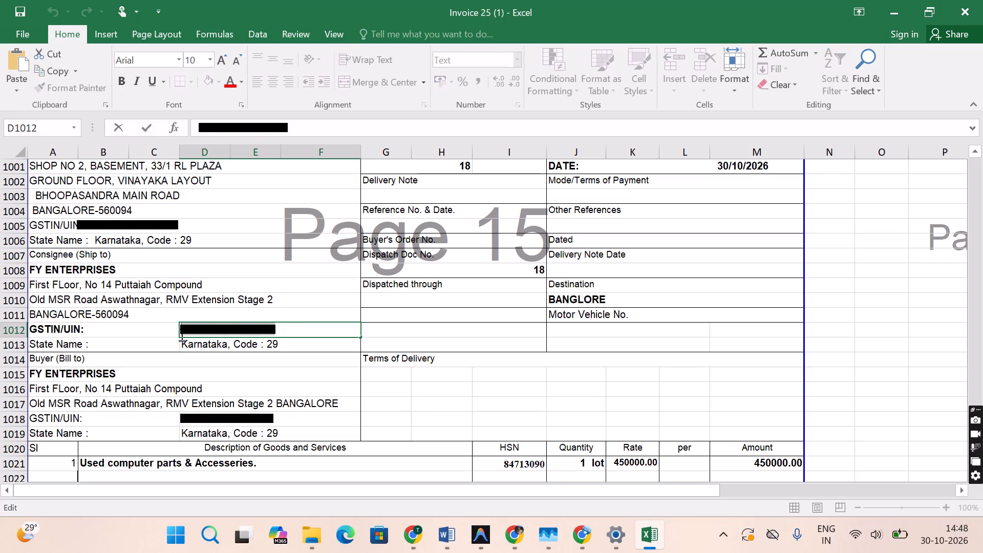
Replace the buyer's GSTIN/UIN in cell D1018 with the GSTIN copied from the consignee block.
scroll(226, 404, down, 3)
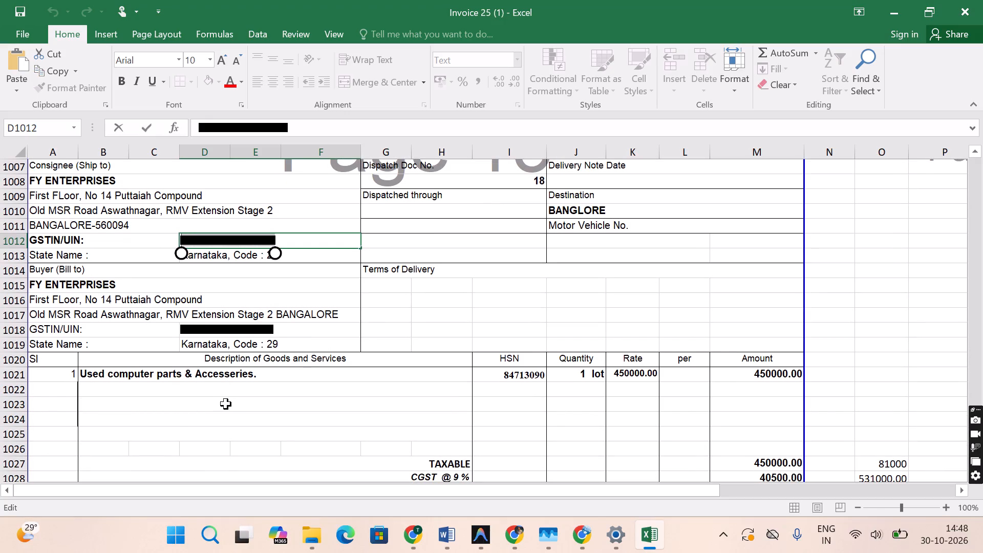
scroll(226, 404, down, 4)
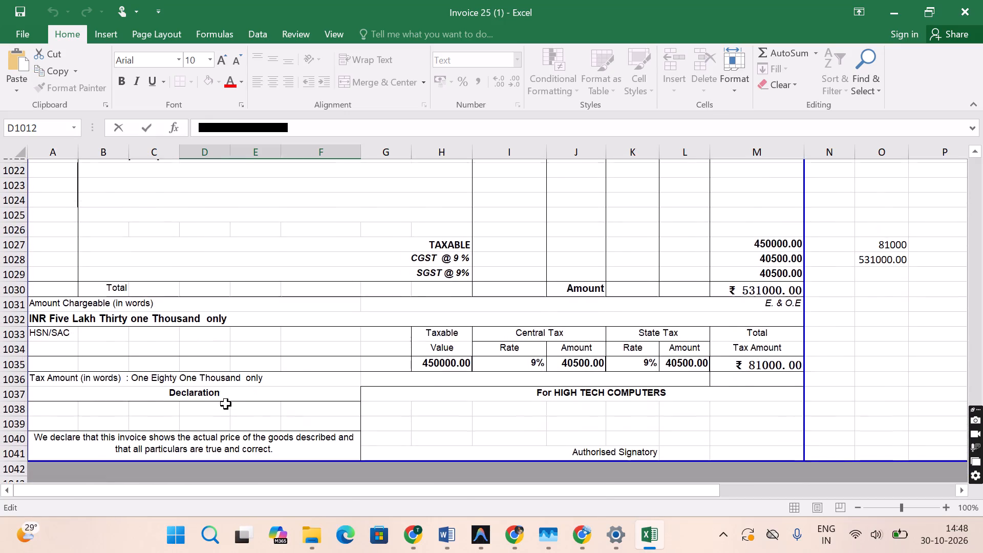
scroll(226, 404, up, 3)
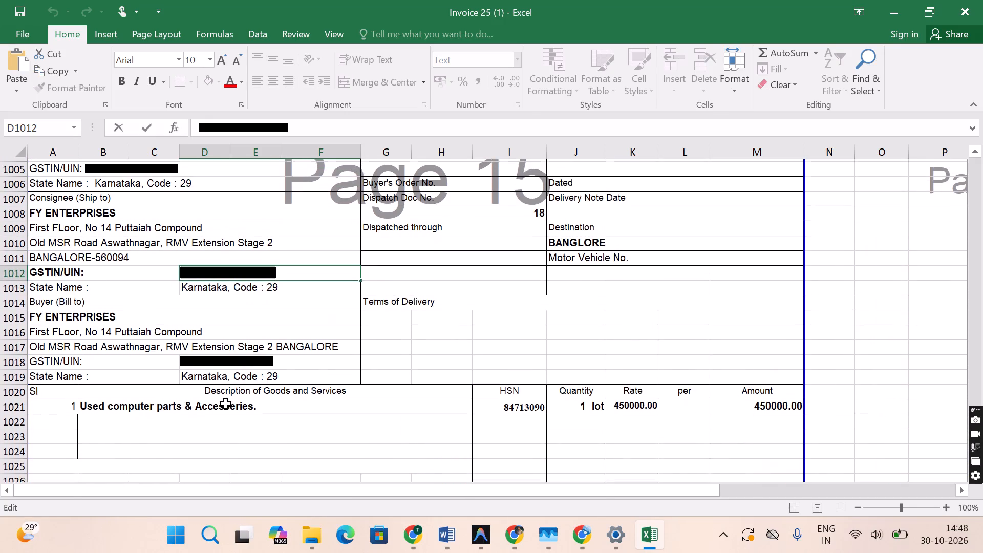
scroll(226, 404, up, 3)
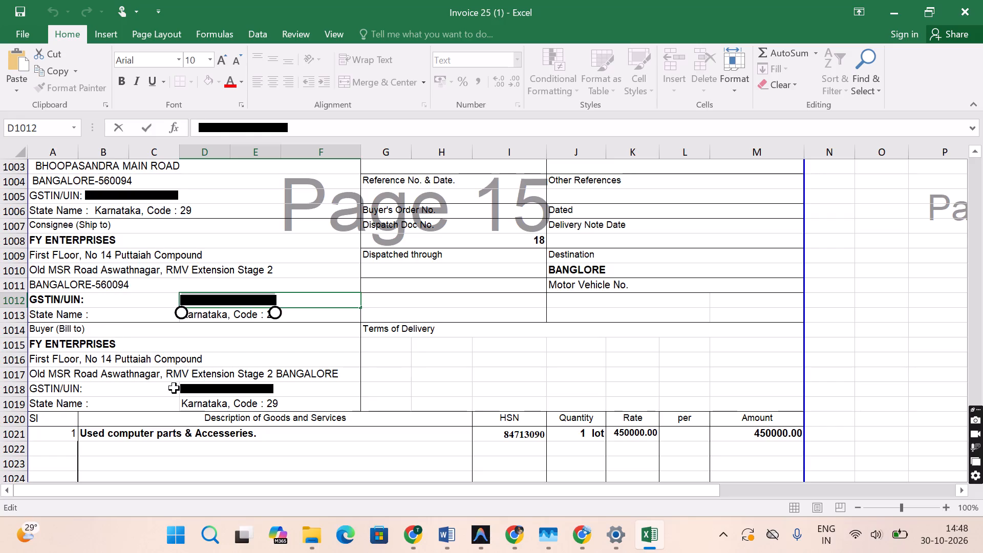
click(222, 386)
click(222, 386)
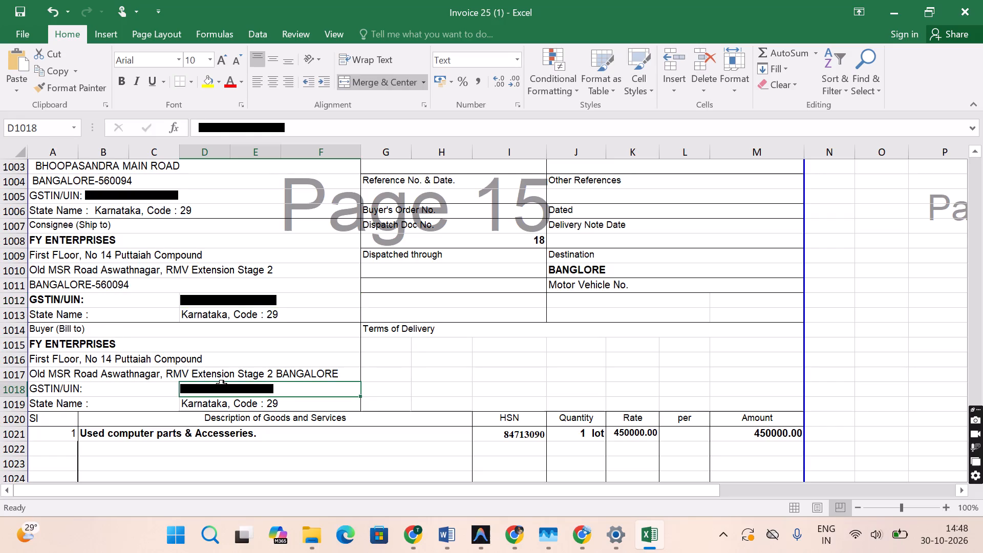
triple_click(222, 386)
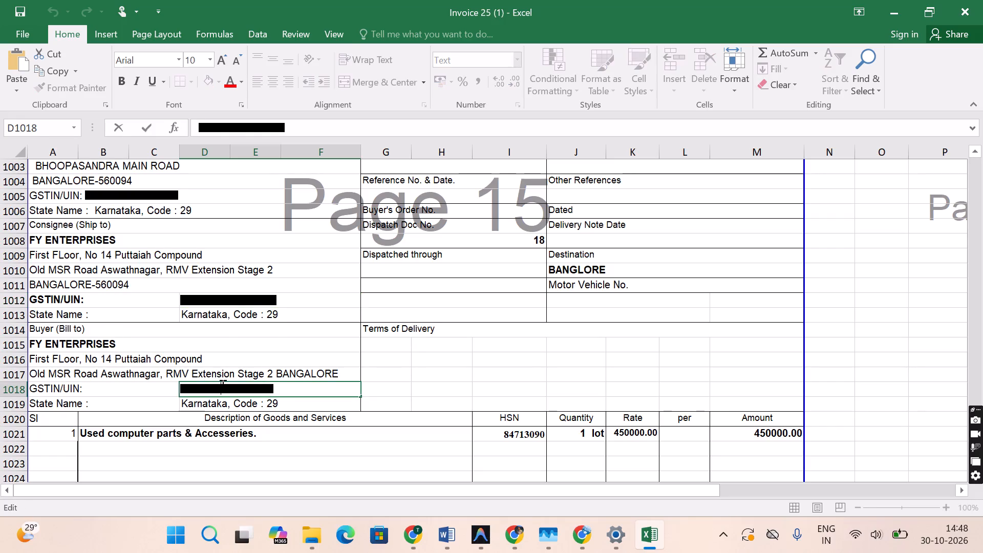
triple_click(222, 386)
key(ctrl+v)
click(288, 330)
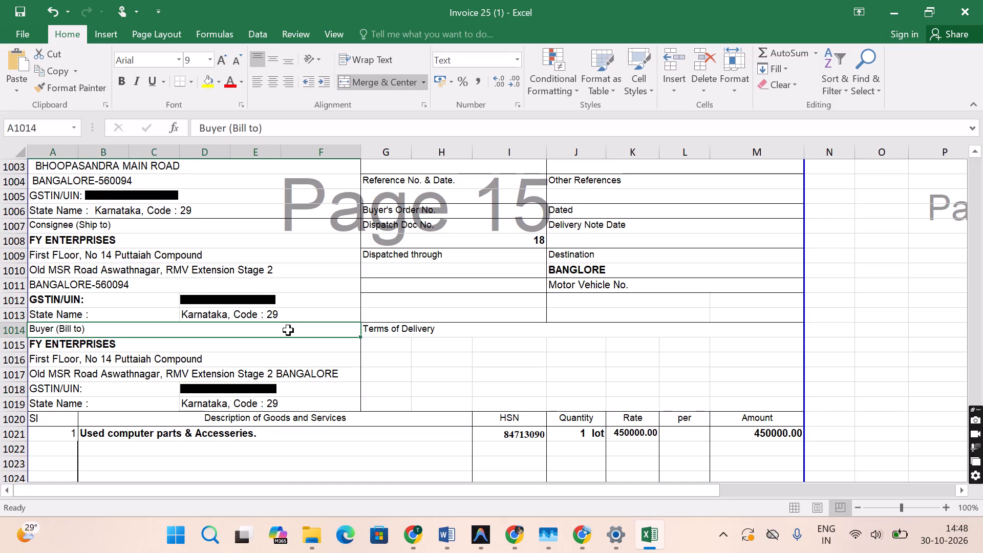
Save the invoice workbook.
key(ctrl+s)
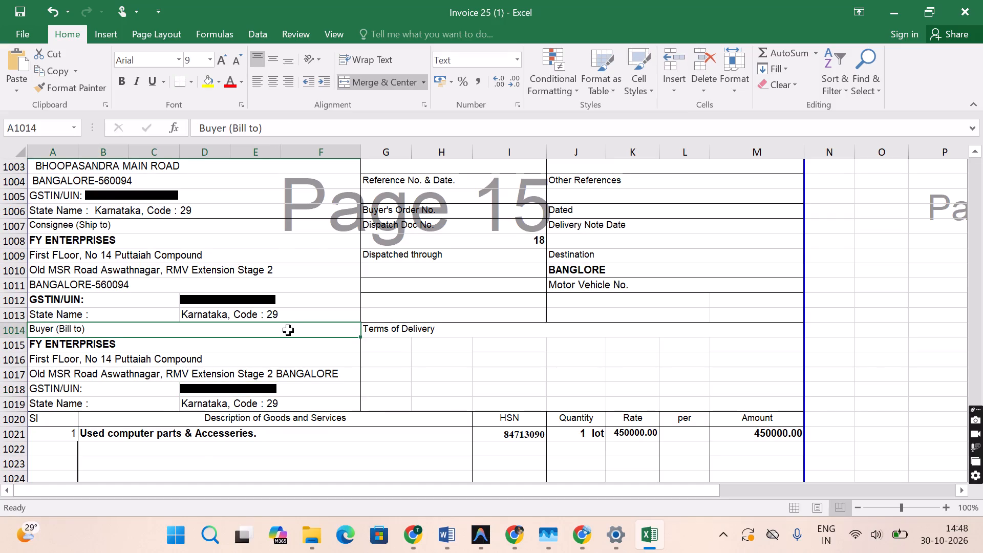
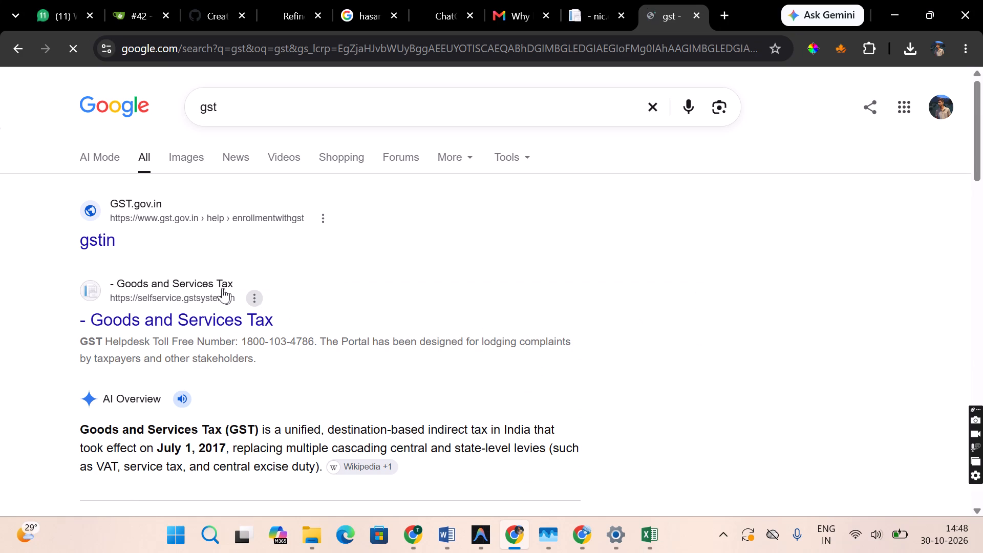
Open the GST portal from the search results and go to its taxpayer search by GSTIN/UIN.
click(111, 233)
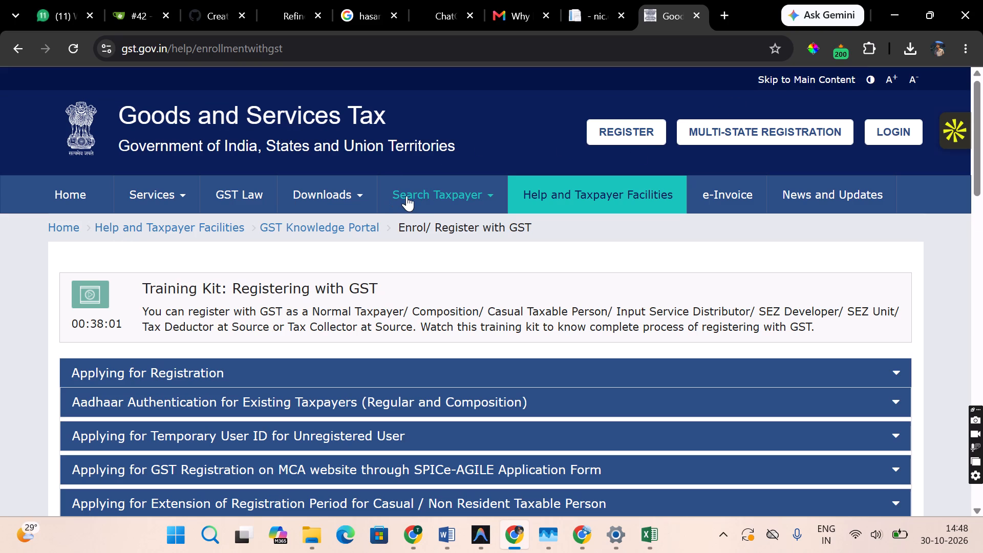
click(439, 190)
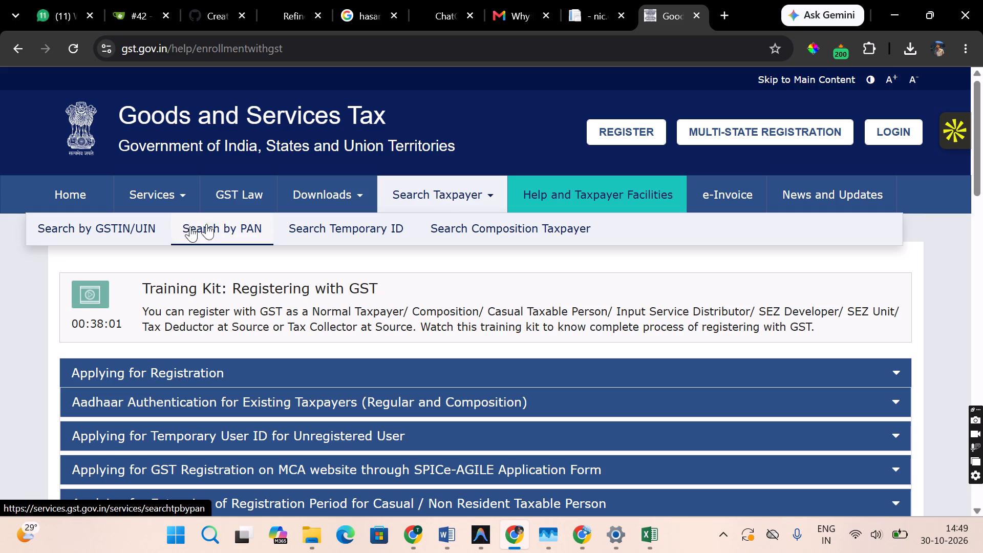
click(116, 222)
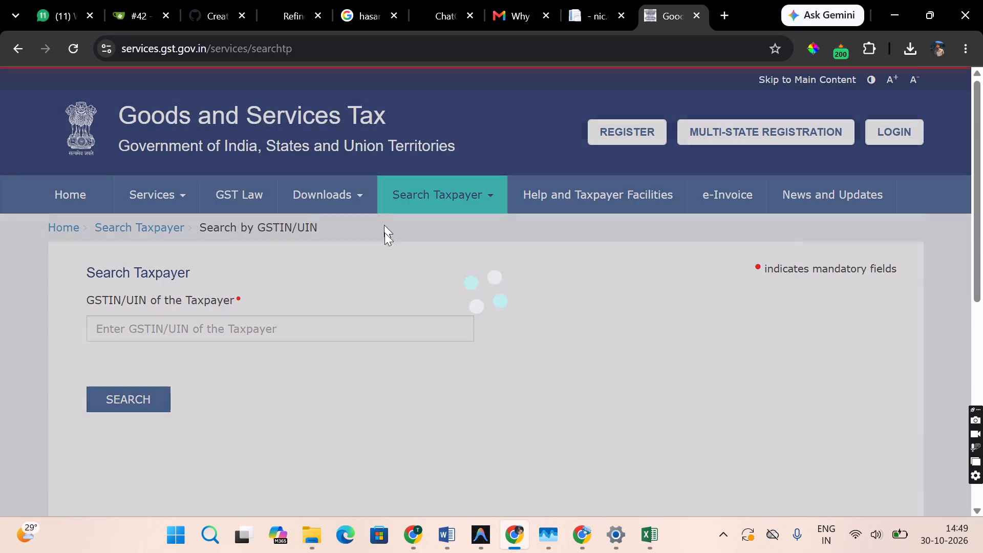
Search the taxpayer register for the copied GSTIN, completing the captcha, and examine the registration details and principal place of business.
click(274, 332)
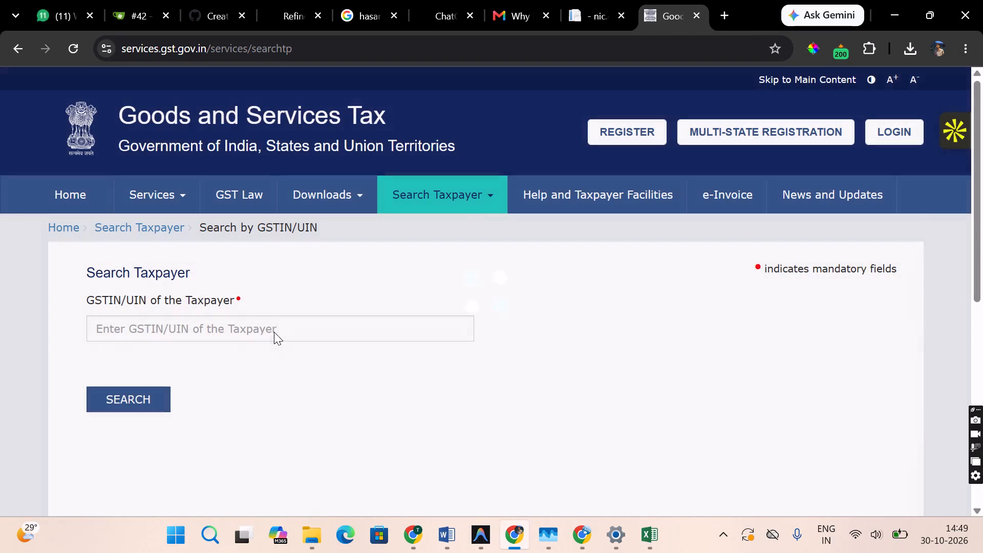
click(274, 332)
key(ctrl+v)
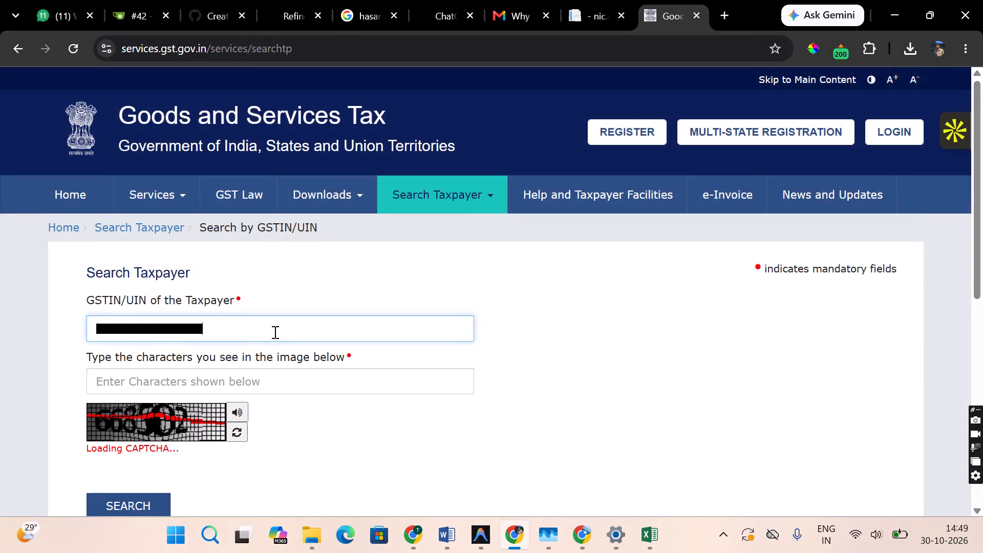
click(252, 374)
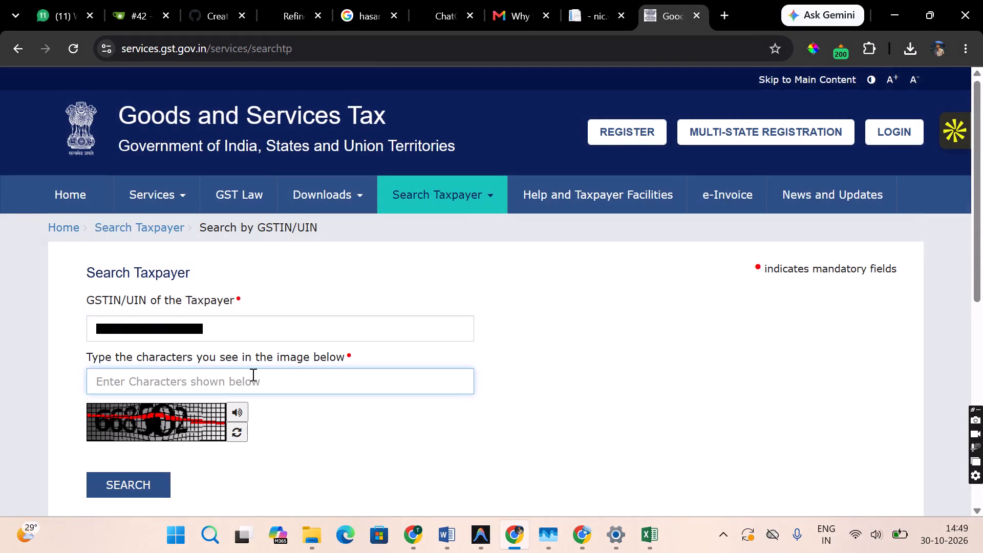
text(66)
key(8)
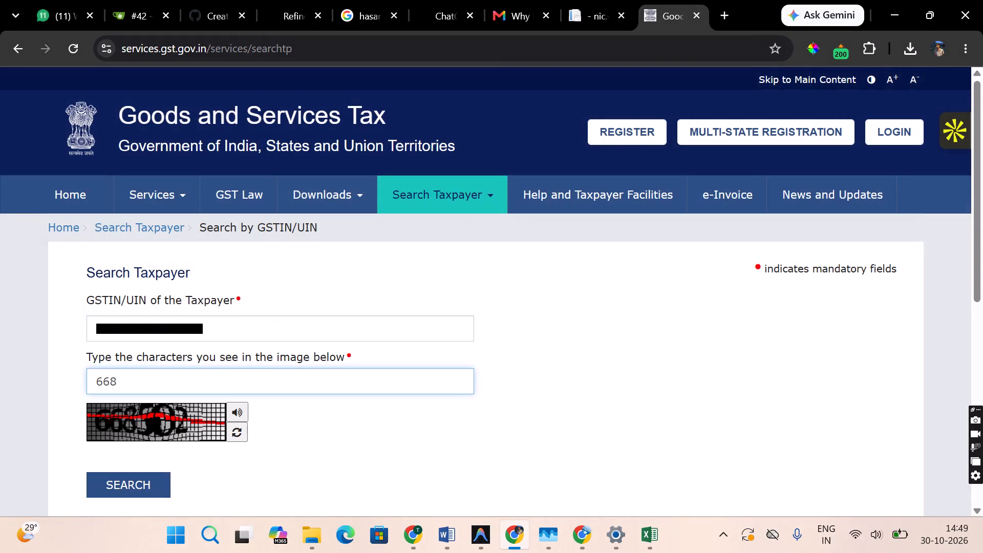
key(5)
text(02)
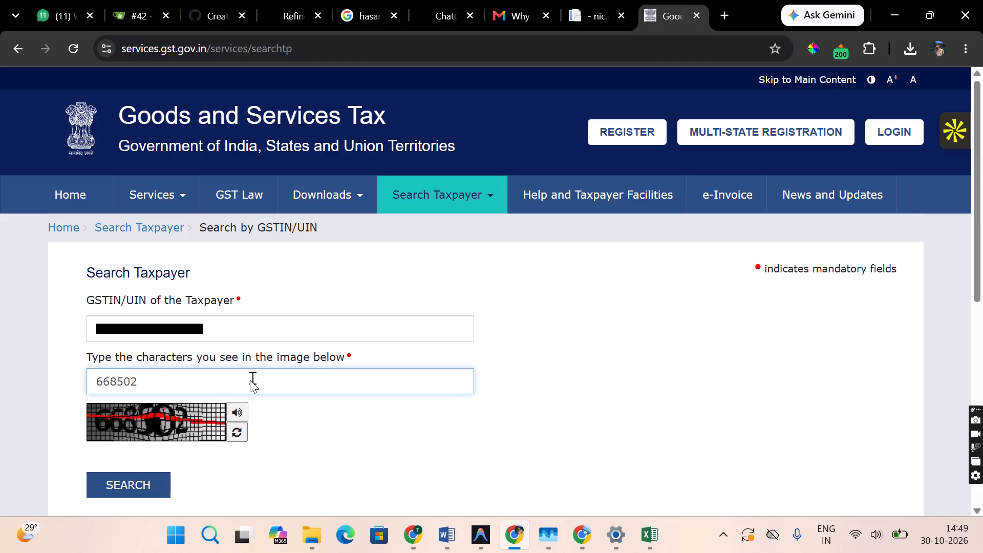
click(139, 484)
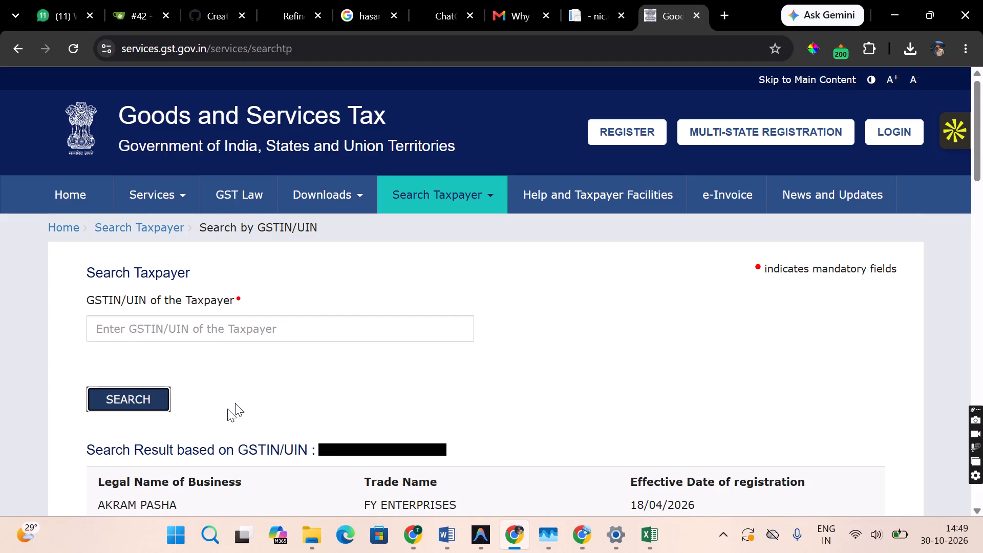
scroll(257, 382, down, 3)
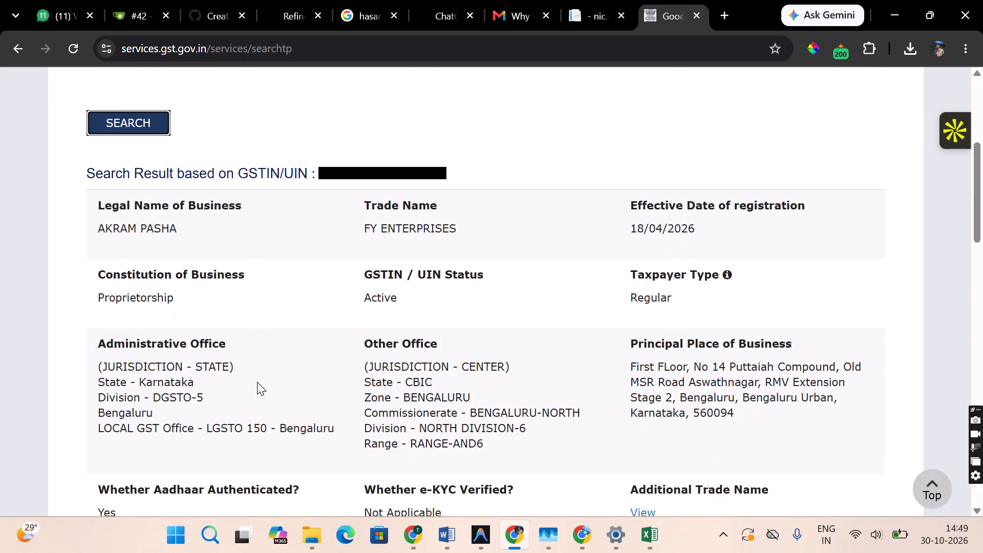
scroll(257, 382, down, 2)
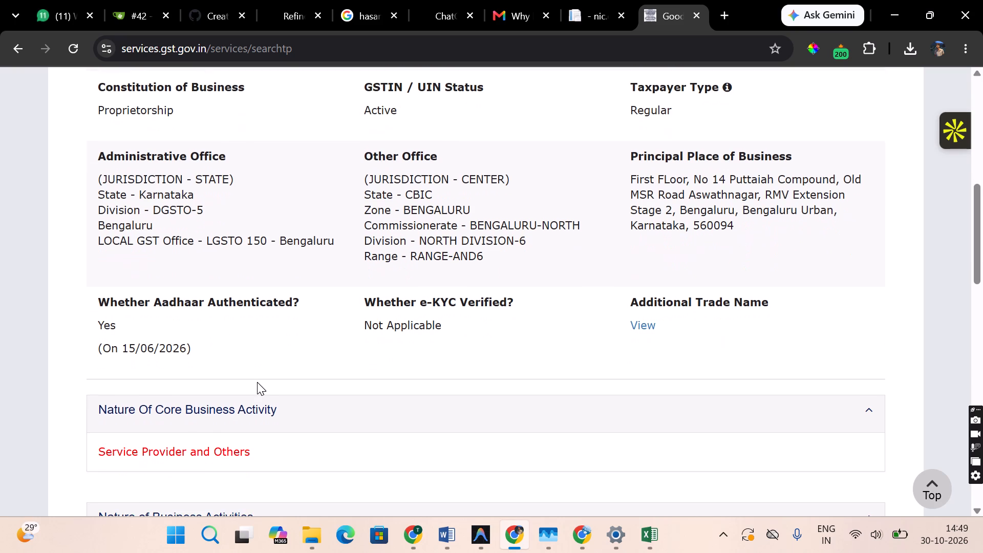
scroll(257, 382, down, 1)
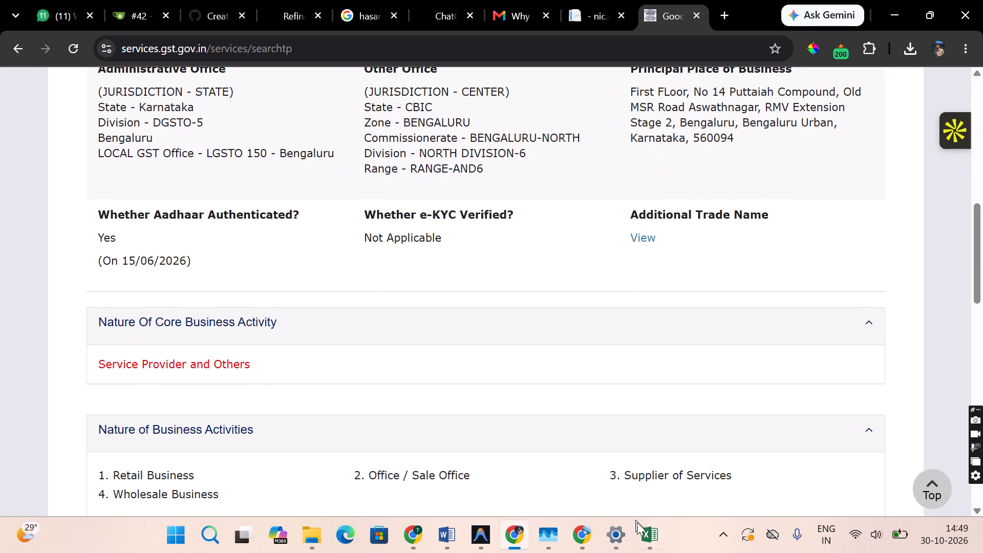
Switch to the Excel workbook and set the invoice number in cell G1001 of the FY Enterprises tax invoice to 19.
click(641, 541)
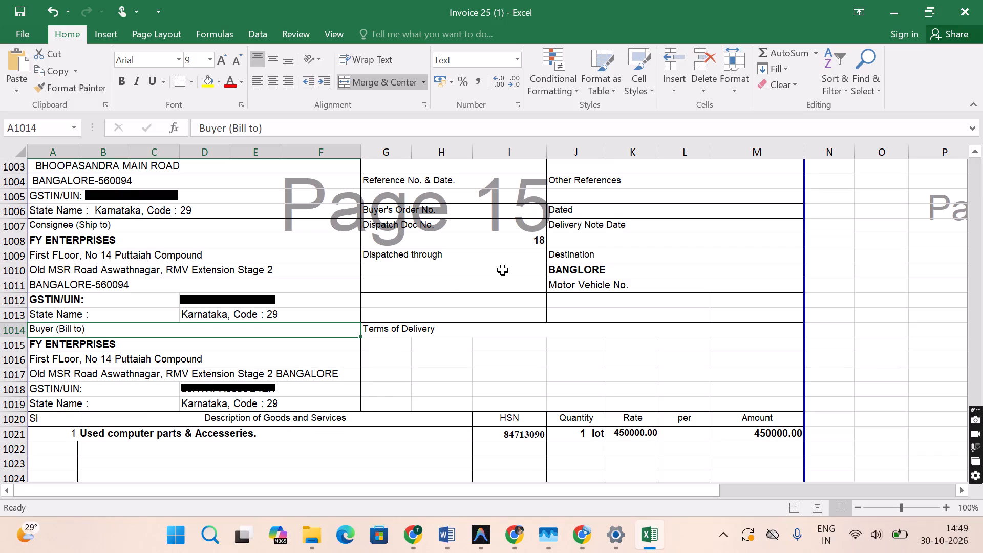
scroll(430, 295, up, 2)
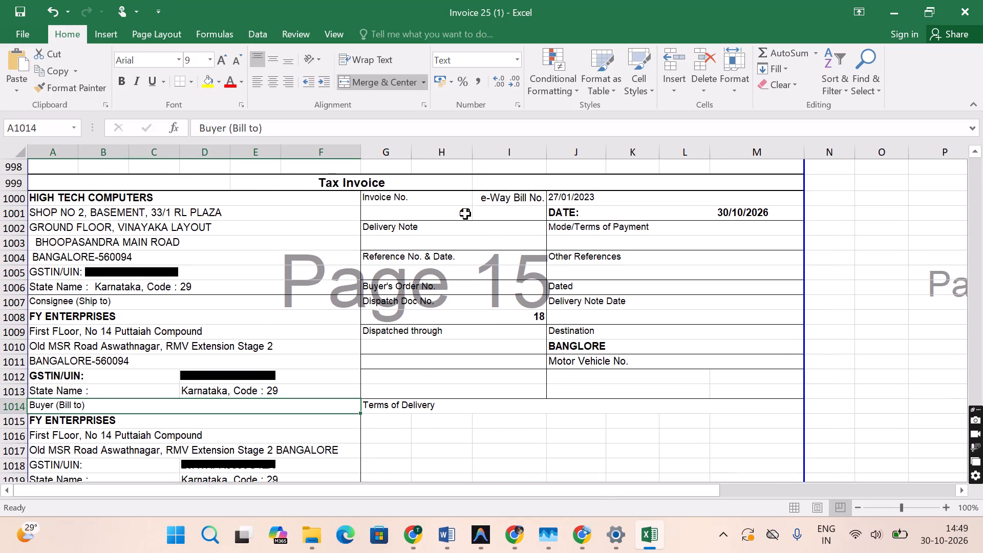
click(465, 214)
scroll(465, 214, up, 2)
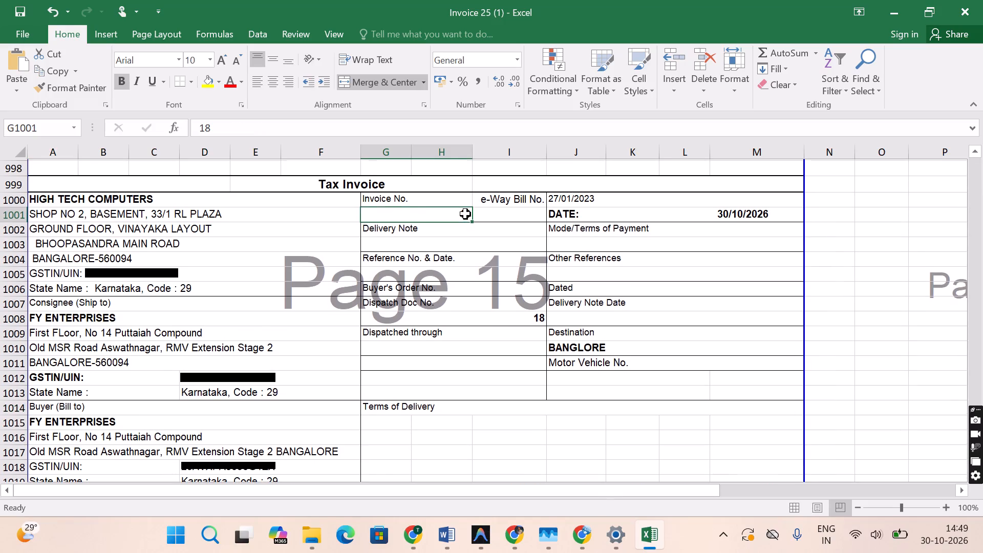
triple_click(465, 214)
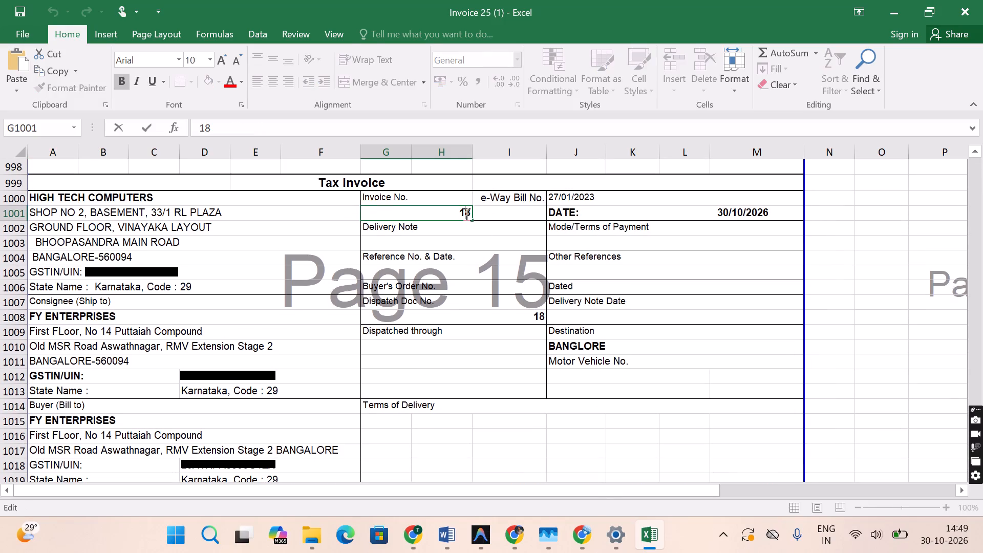
key(Right)
key(BackSpace)
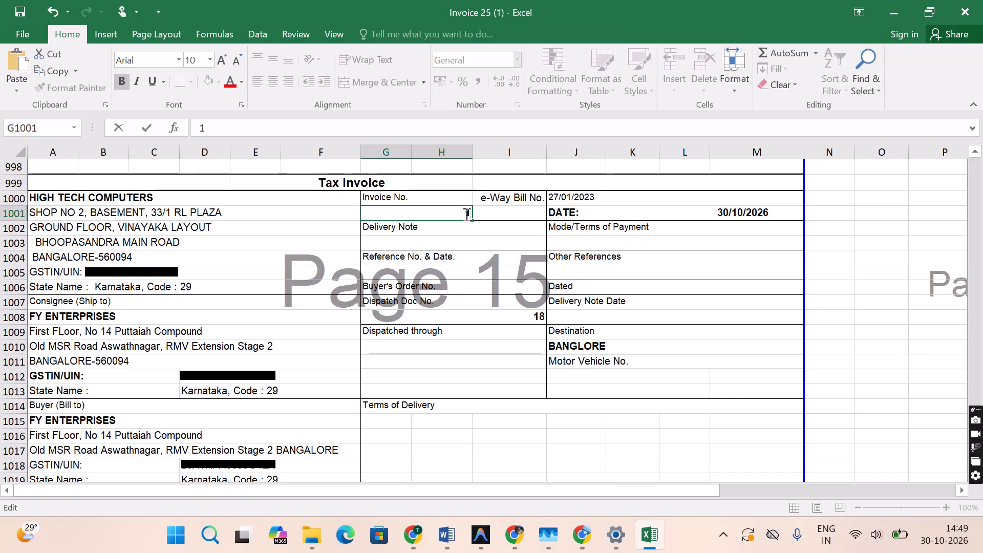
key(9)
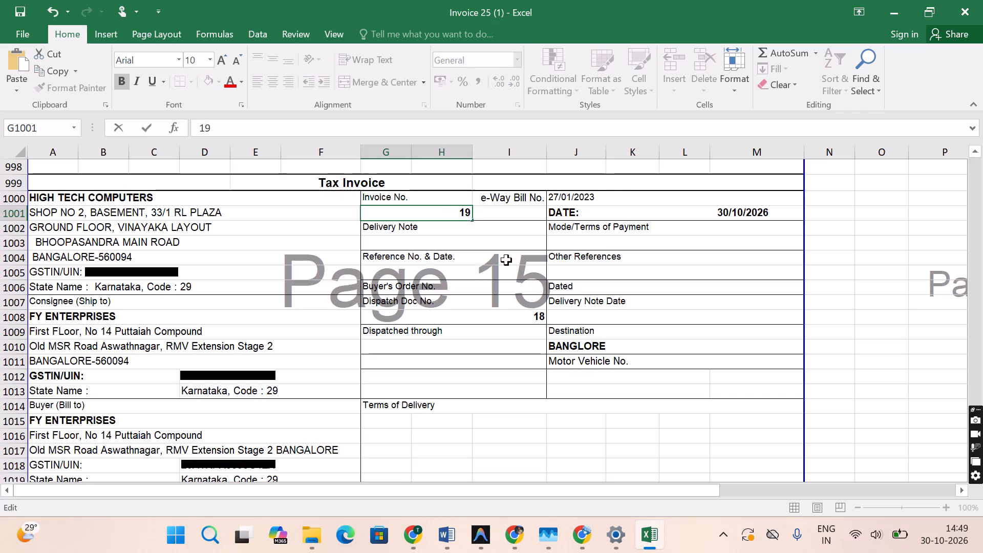
click(514, 268)
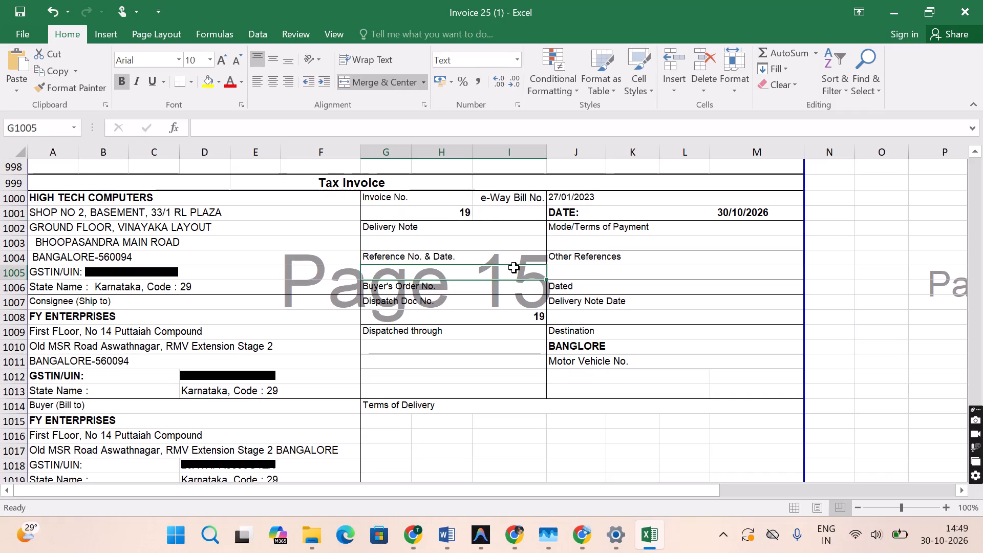
Save the invoice workbook.
key(ctrl+s)
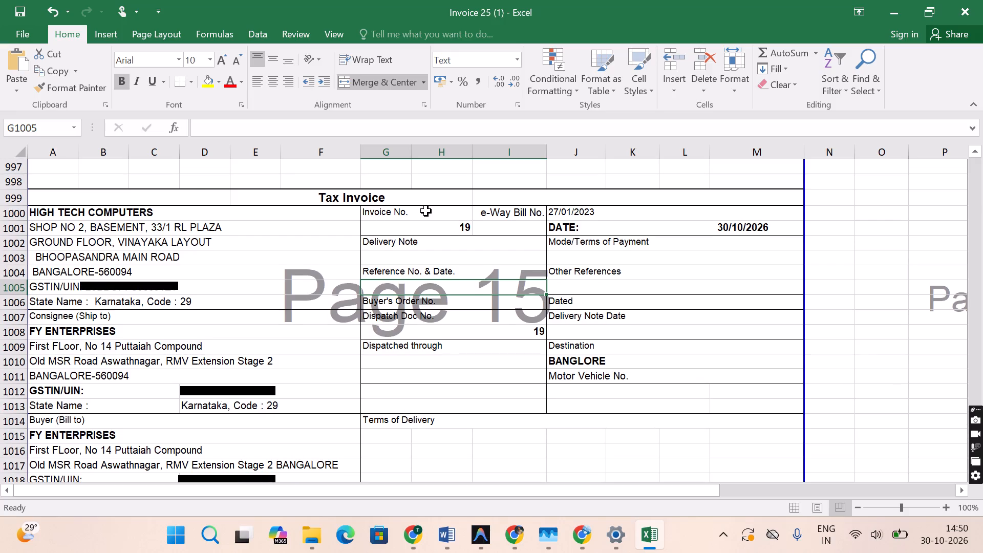
click(458, 229)
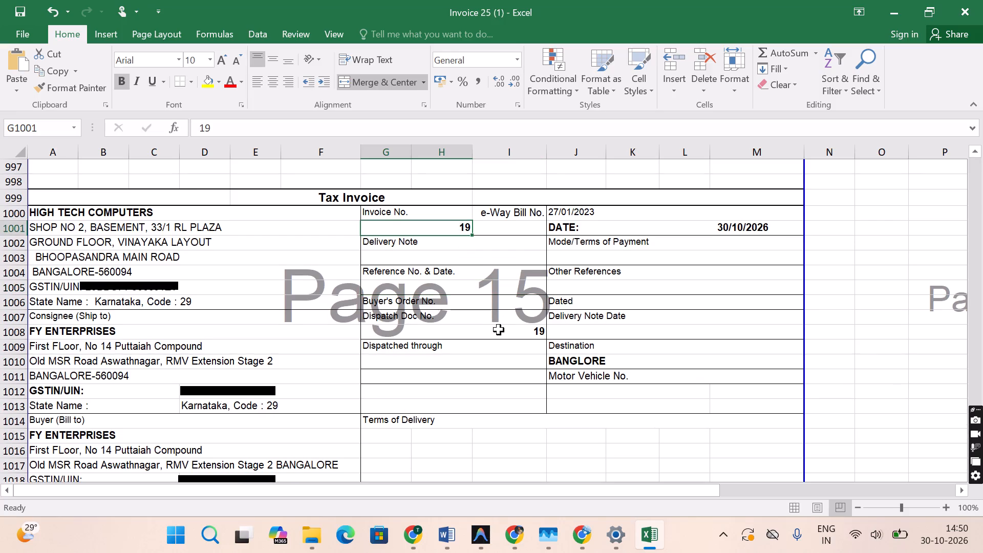
click(525, 331)
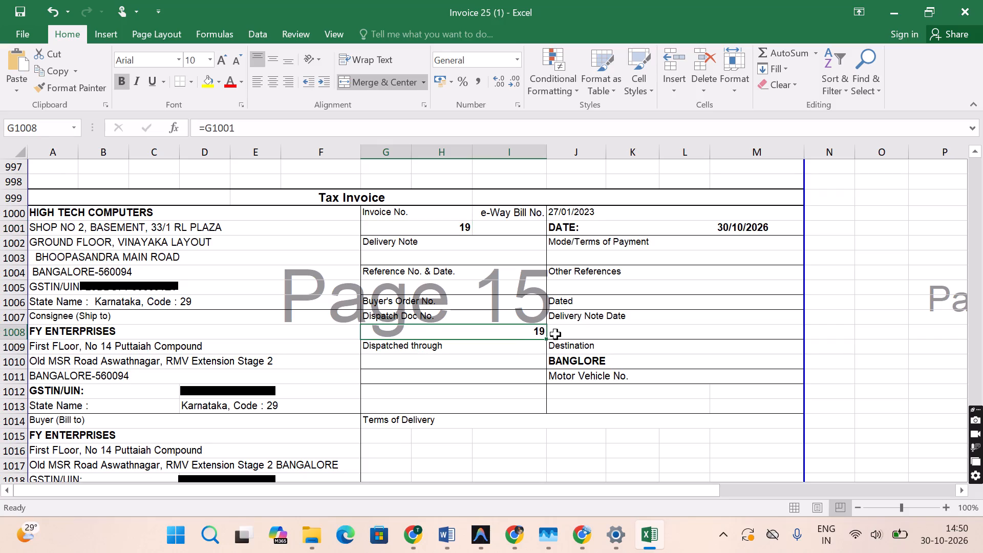
click(645, 379)
click(645, 379)
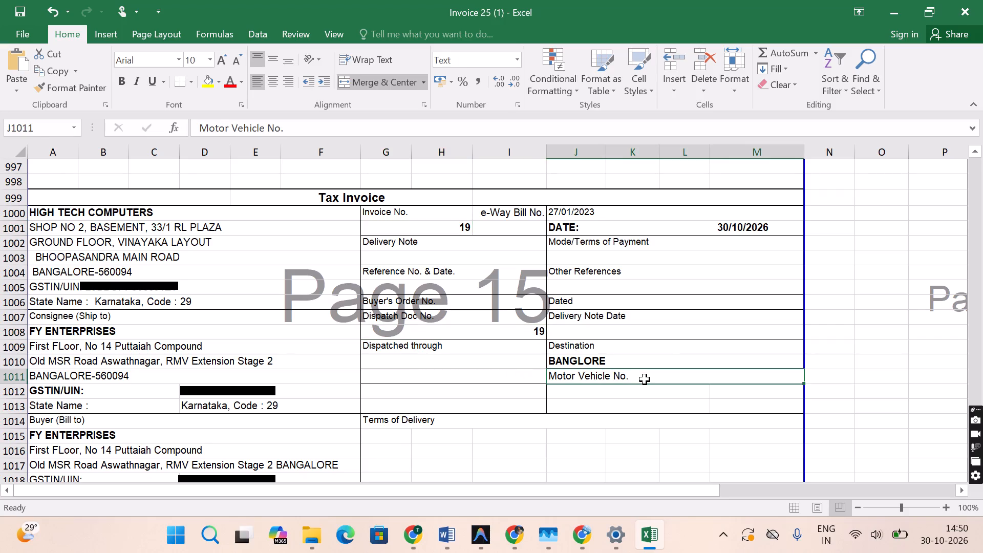
click(639, 395)
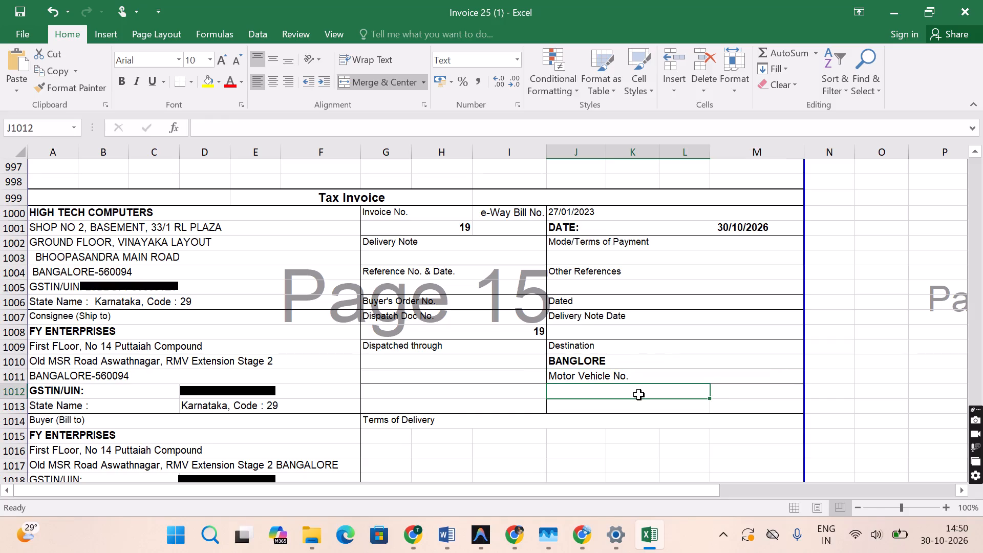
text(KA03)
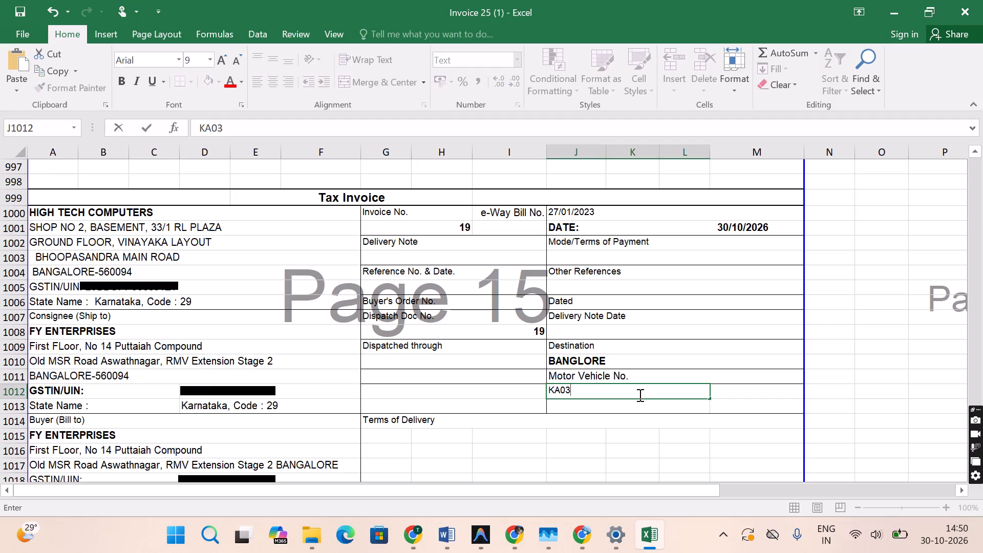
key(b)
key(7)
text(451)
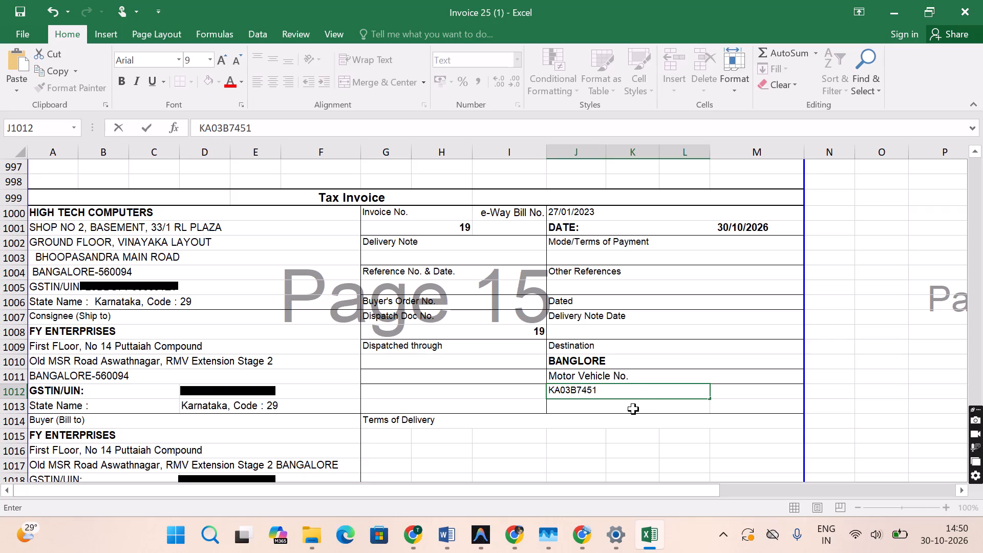
click(633, 409)
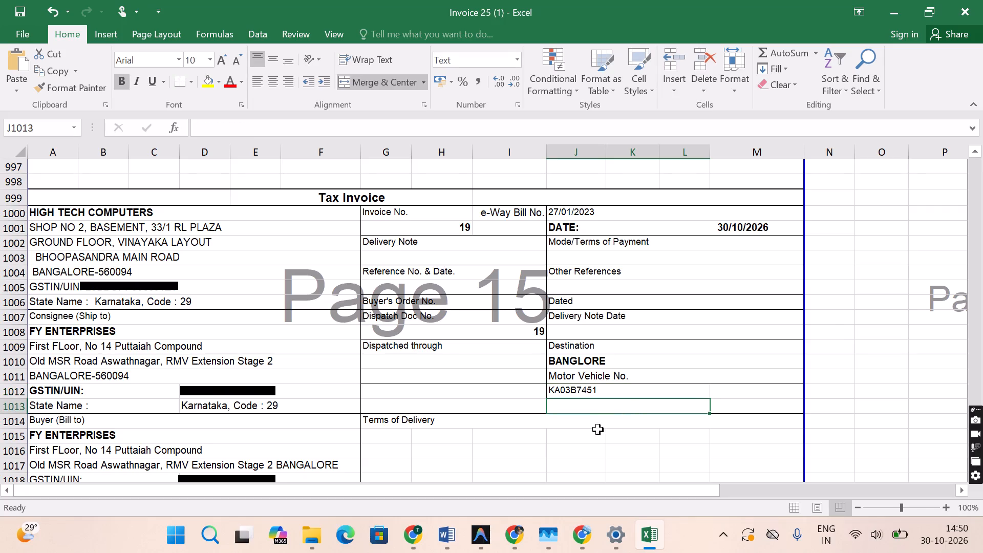
click(611, 384)
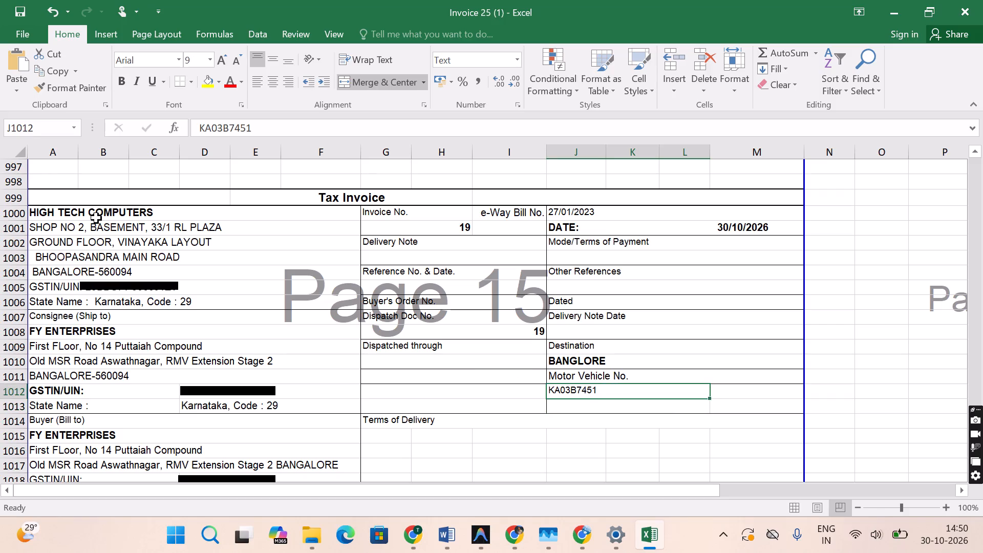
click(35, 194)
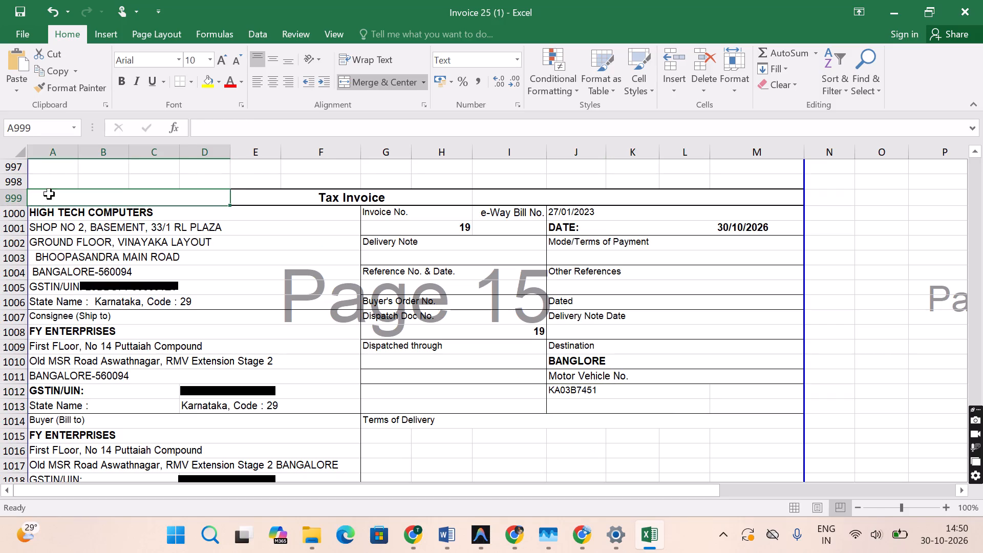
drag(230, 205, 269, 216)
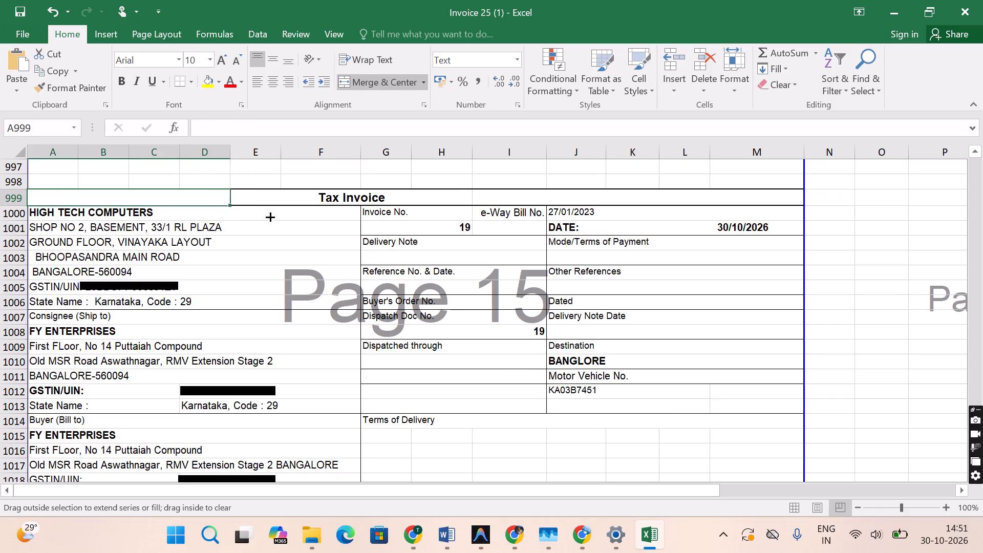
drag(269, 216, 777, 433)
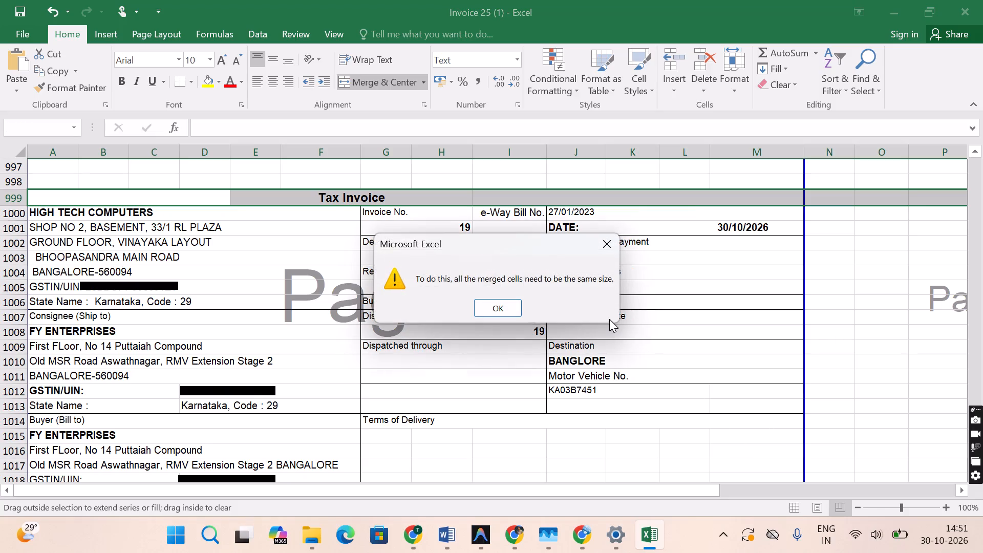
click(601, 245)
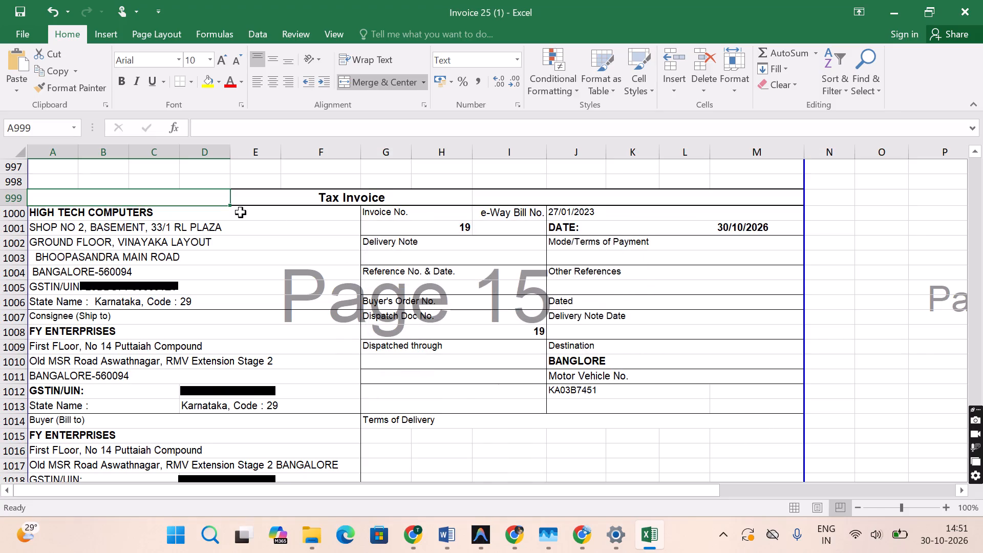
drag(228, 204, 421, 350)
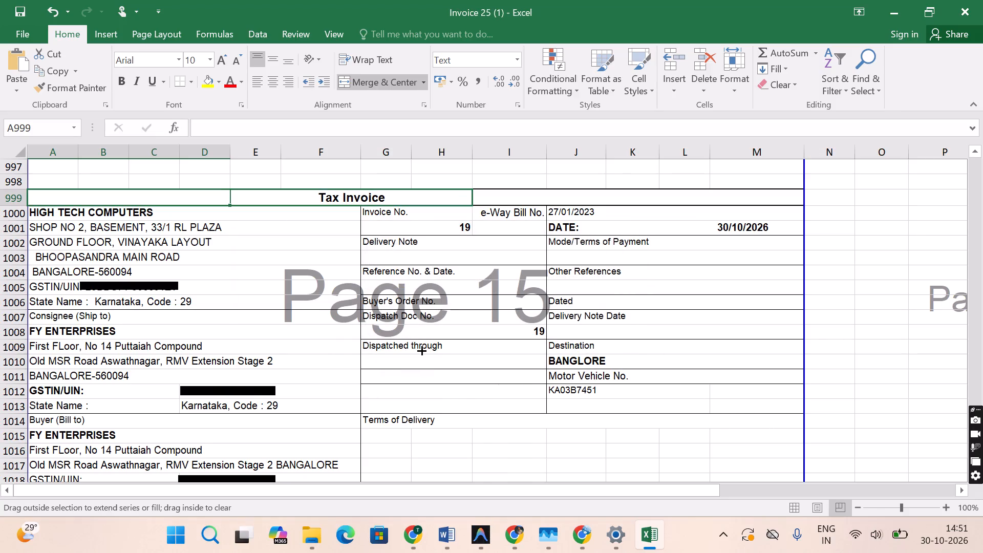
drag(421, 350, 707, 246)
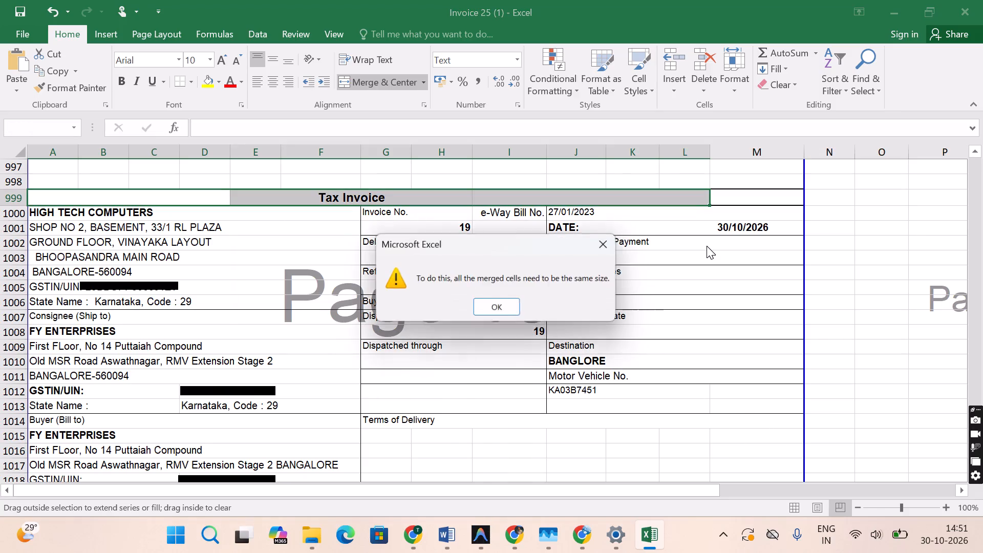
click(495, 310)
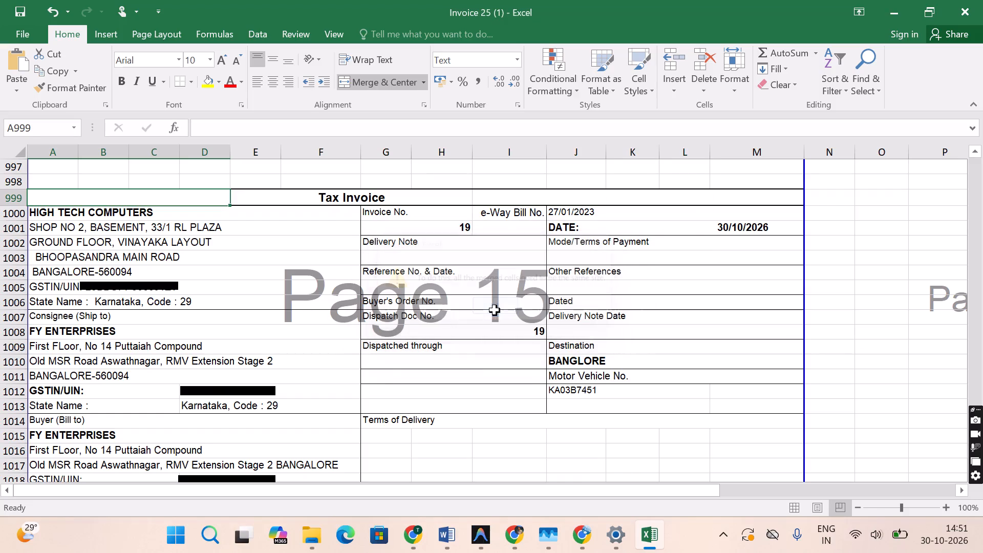
Select the whole FY Enterprises tax invoice, rows 999 to 1041 across columns A to M, and set printing to Print Selection.
click(207, 196)
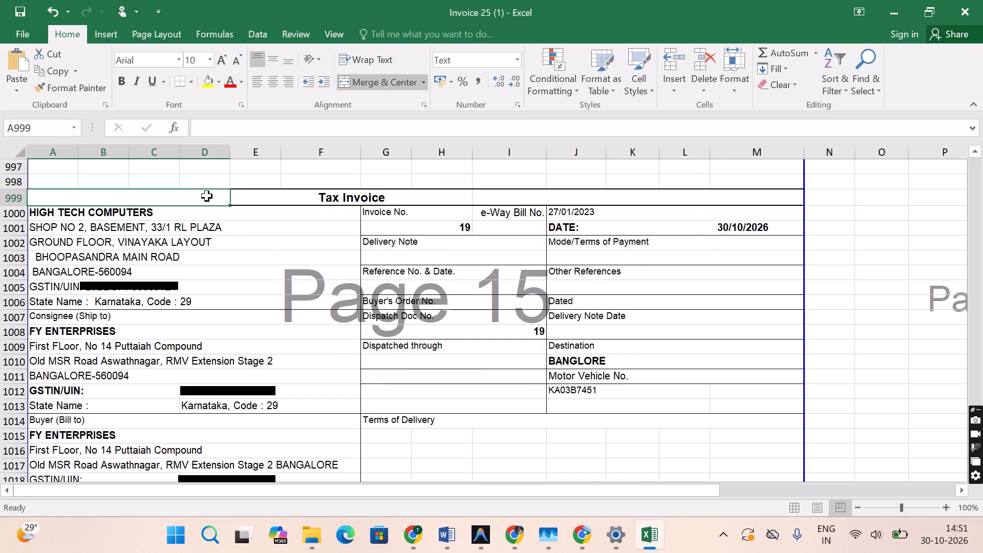
key(shift+Right)
key(shift+Right)
key(shift+Down)
key(shift+Down)
key(shift+Down)
key(shift+Down)
key(shift+Down)
key(shift+Down)
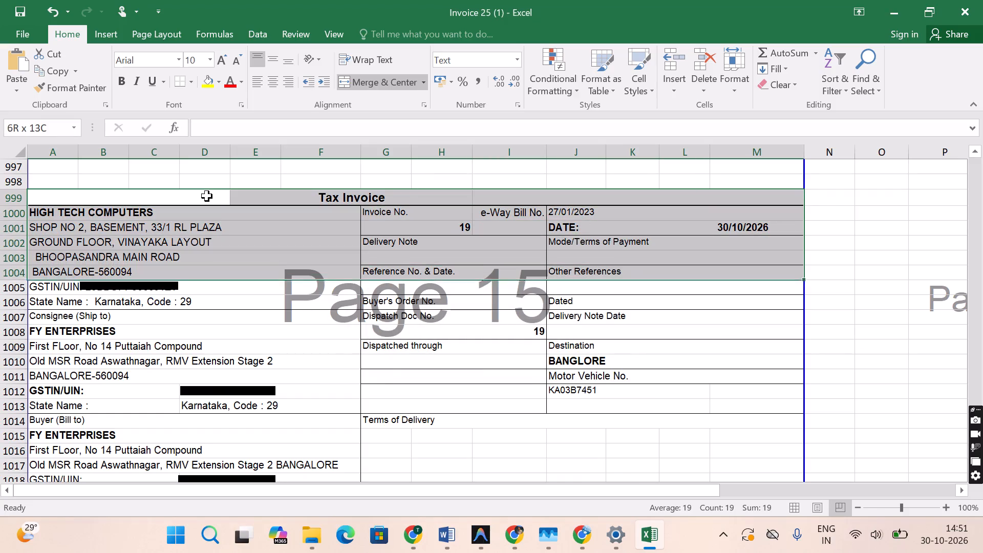
key(shift+Down)
key(shift+Down)
key(shift+Down)
key(shift+Down)
key(shift+Down)
key(shift+Down)
key(shift+Down)
key(shift+Down)
key(shift+Down)
key(shift+Down)
key(shift+Down)
key(shift+Down)
key(shift+Down)
key(shift+Down)
key(shift+Down)
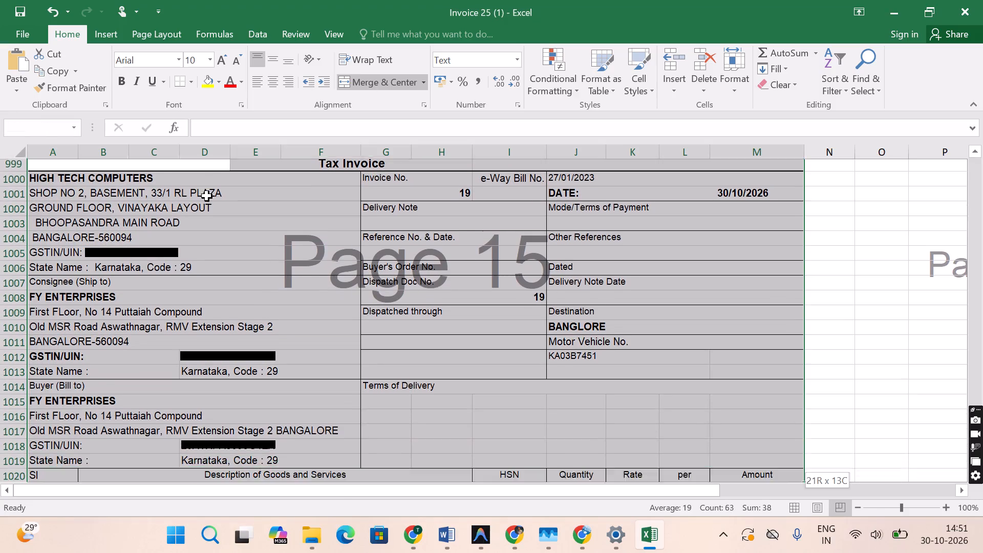
key(shift+Down)
key(shift+Down)
key(shift+Down)
key(shift+Down)
key(shift+Down)
key(shift+Down)
key(shift+Down)
key(shift+Down)
key(shift+Down)
key(shift+Down)
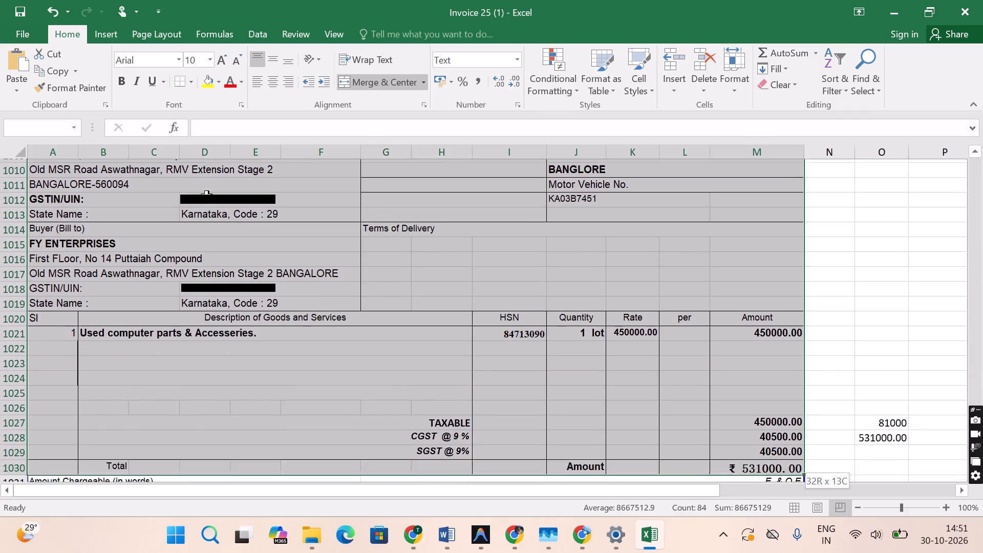
key(shift+Down)
key(shift+Down)
key(shift+Down)
key(shift+Down)
key(shift+Down)
key(shift+Down)
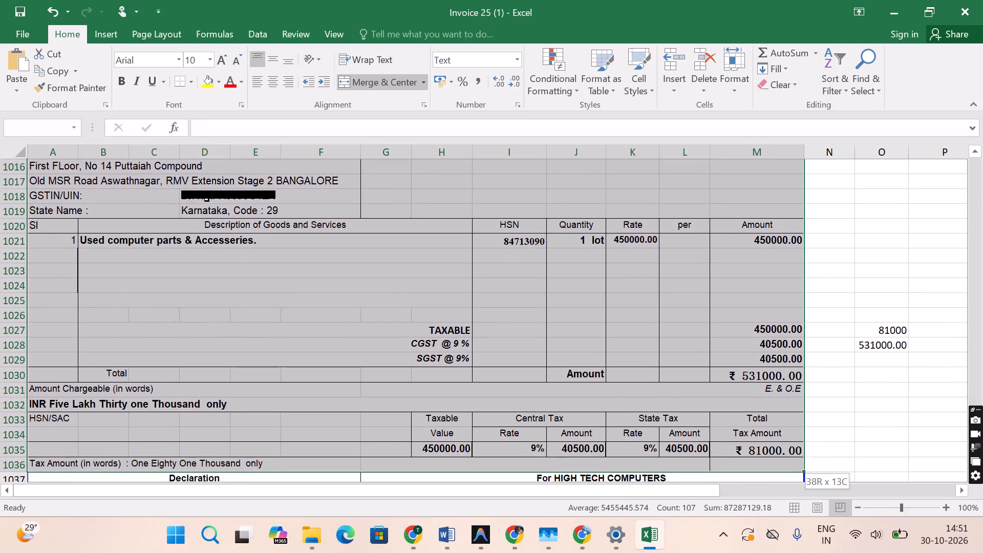
key(shift+Down)
key(shift+Down)
key(shift+Down)
key(shift+Down)
key(shift+Down)
key(shift+Down)
key(shift+Down)
key(shift+Down)
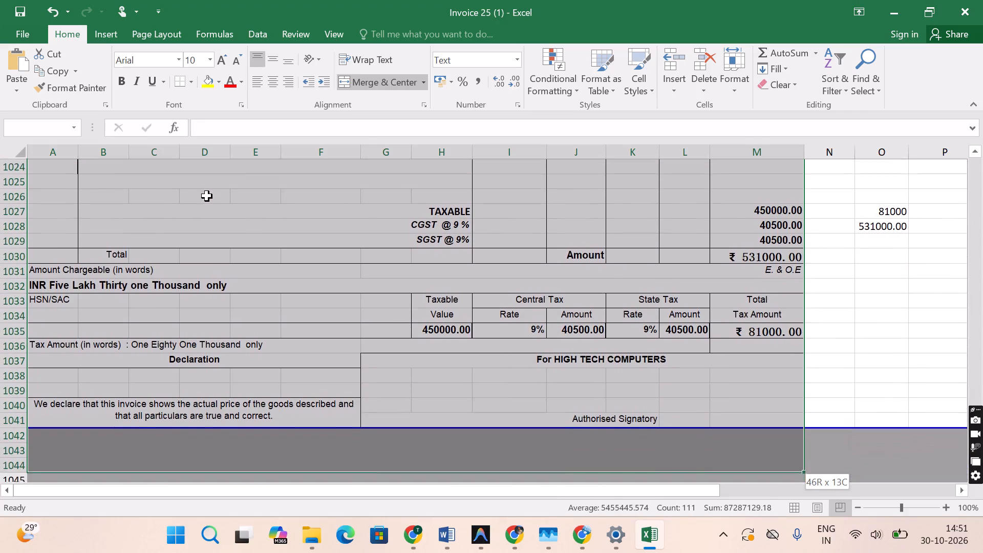
key(shift+Up)
key(shift+Up)
key(shift+Up)
key(shift+Up)
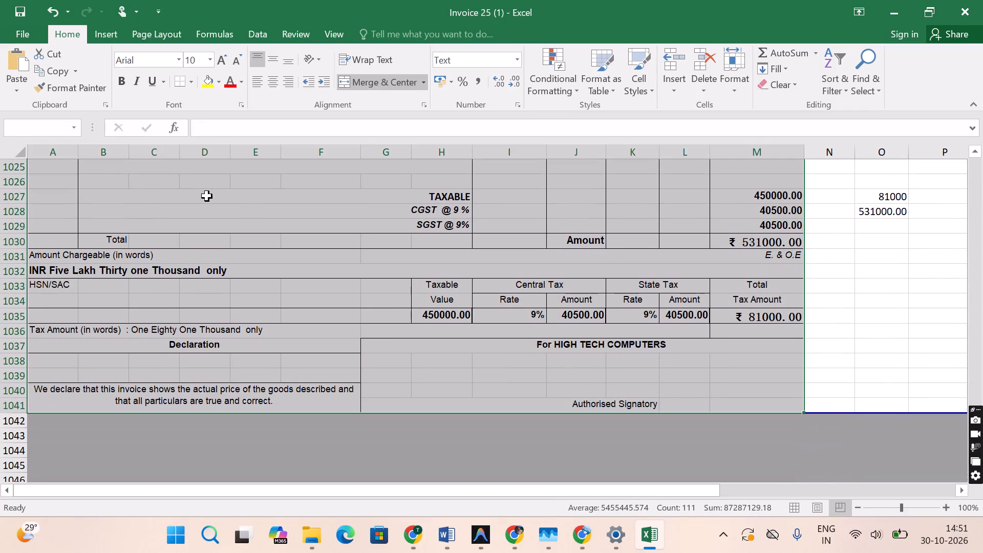
key(ctrl+p)
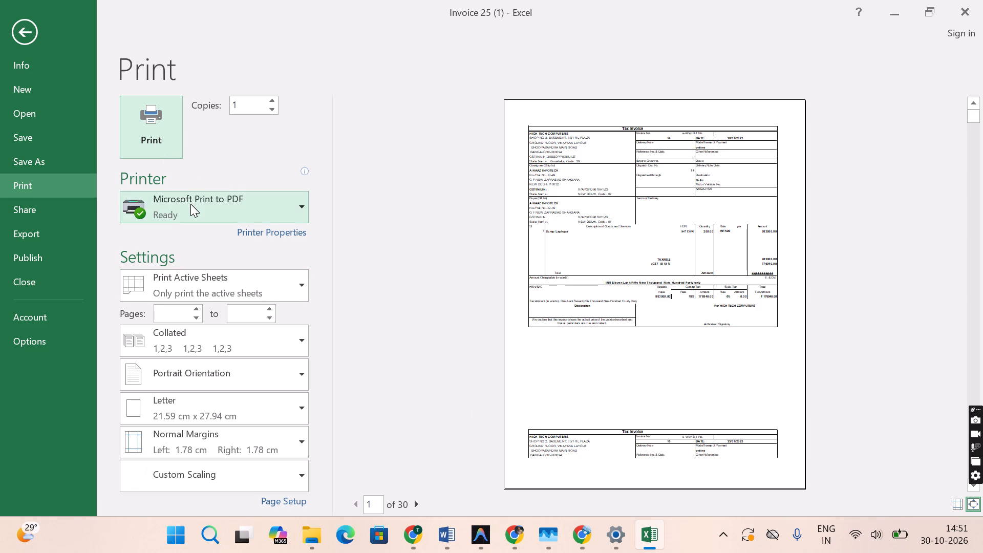
click(210, 295)
click(210, 295)
click(210, 295)
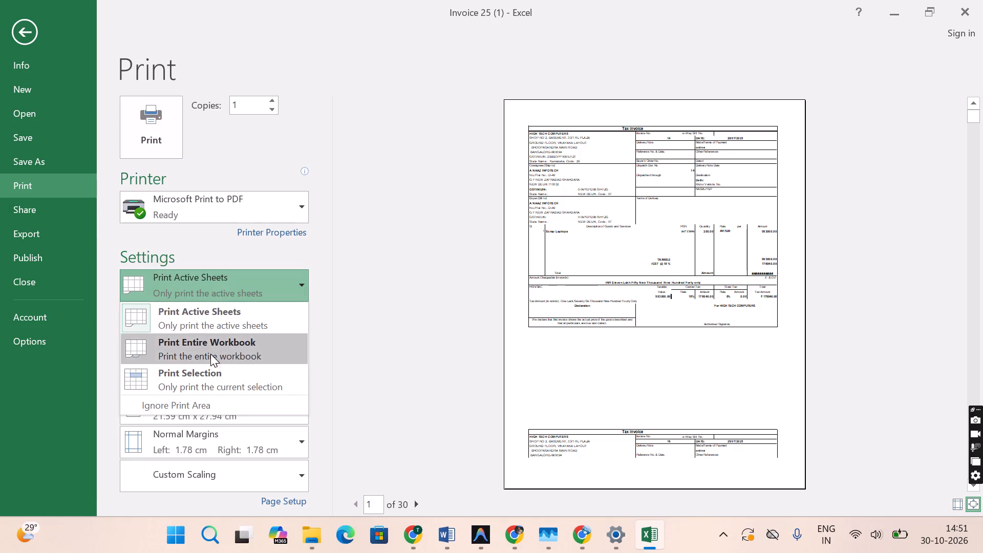
click(210, 372)
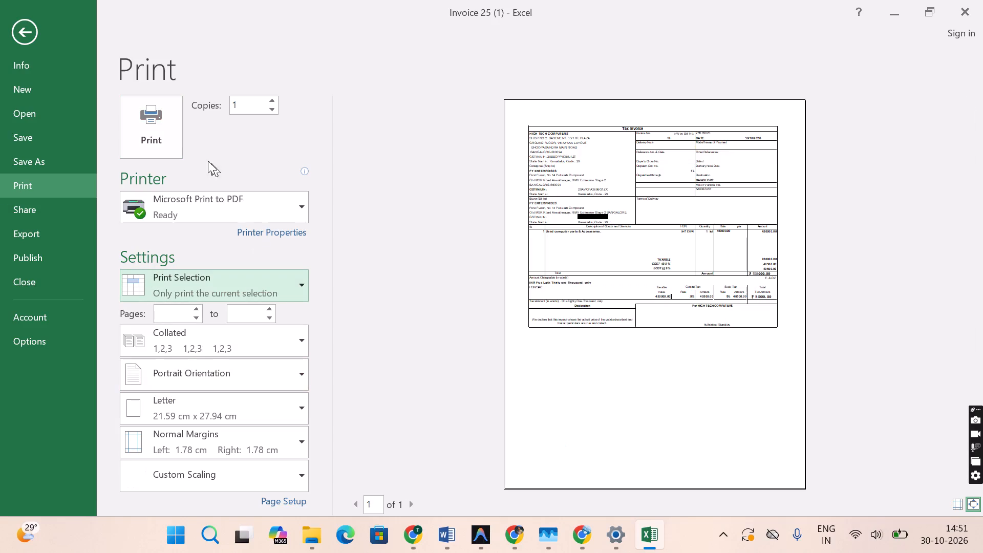
Print the selected invoice to a PDF named 19 in the Downloads folder, and clear the range selection.
click(154, 109)
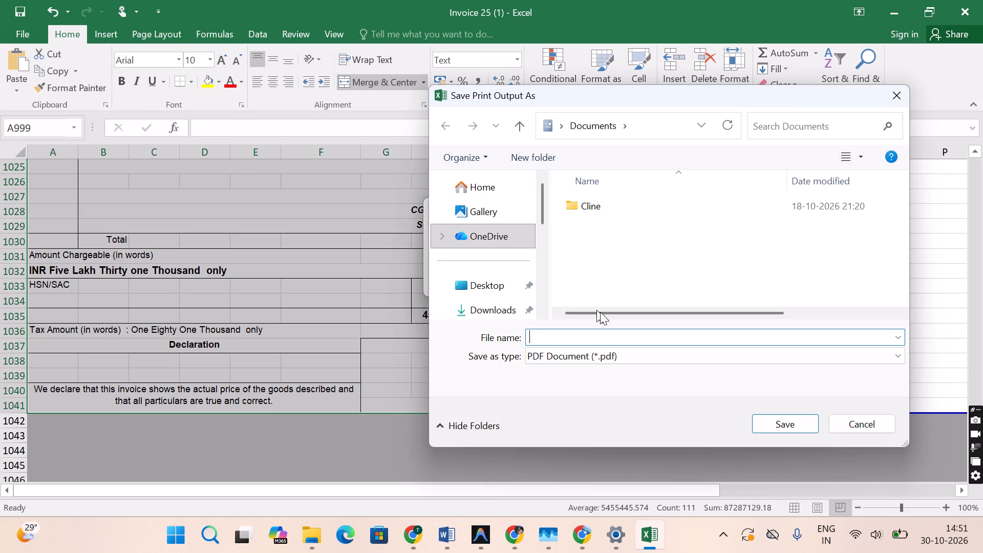
click(484, 310)
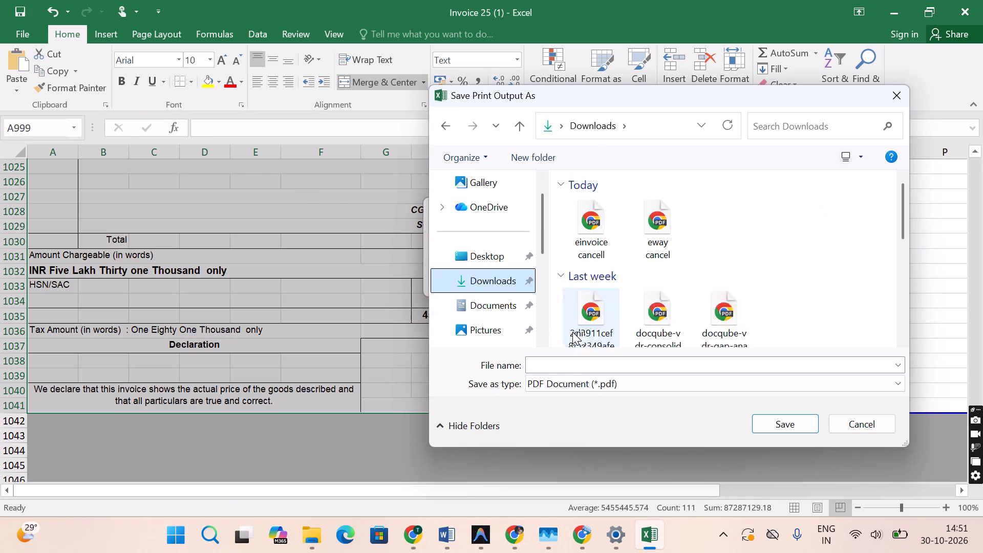
click(564, 365)
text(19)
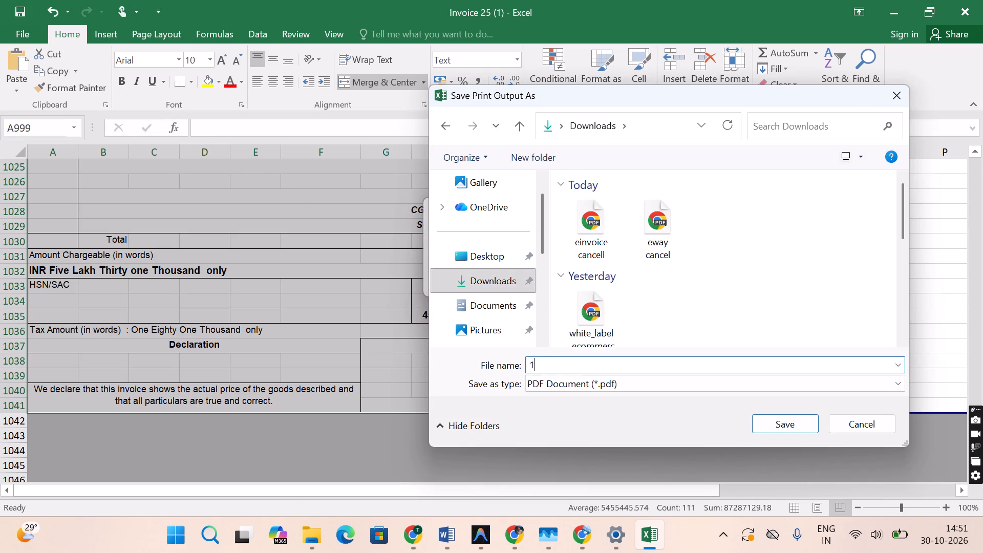
click(793, 428)
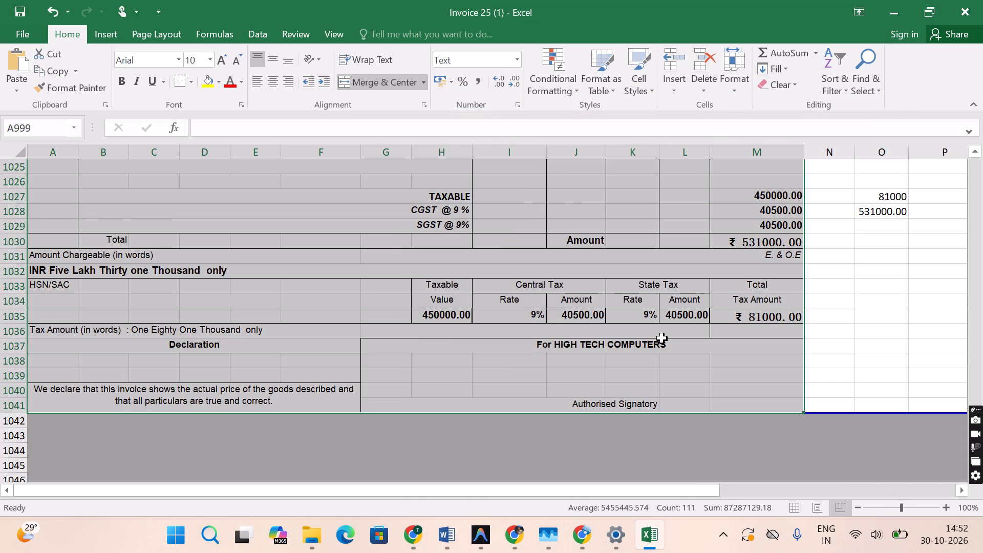
click(665, 341)
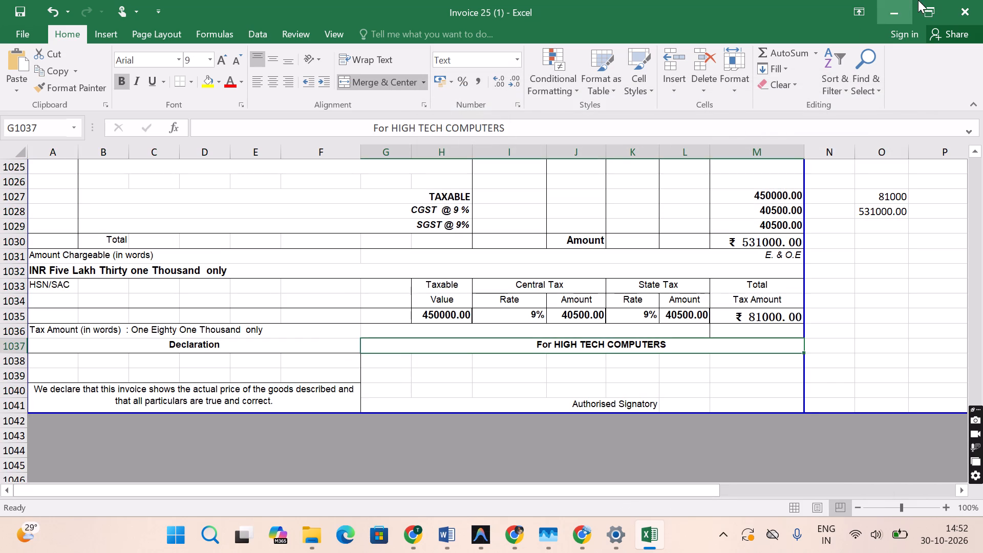
Close the Invoice 25 (1) workbook and save its changes.
click(966, 2)
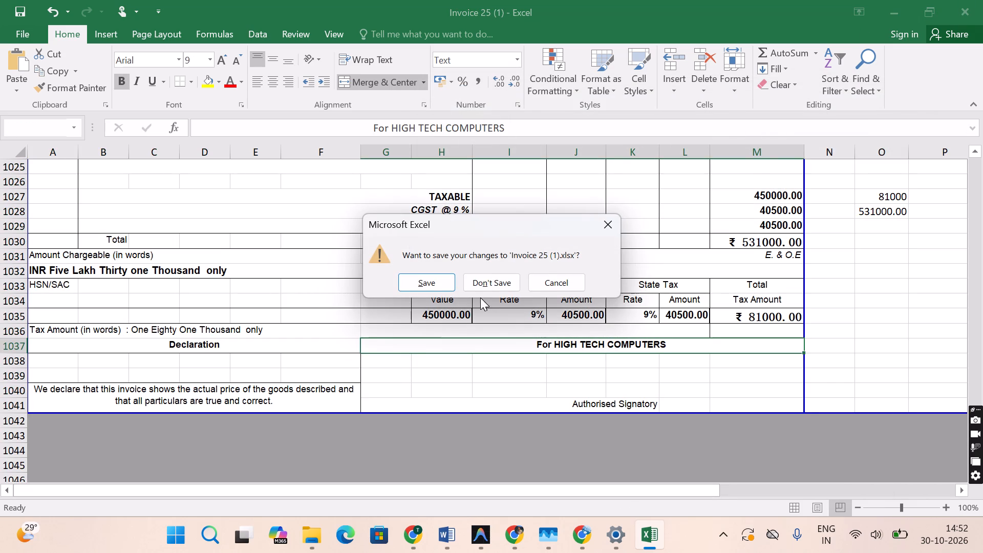
click(418, 285)
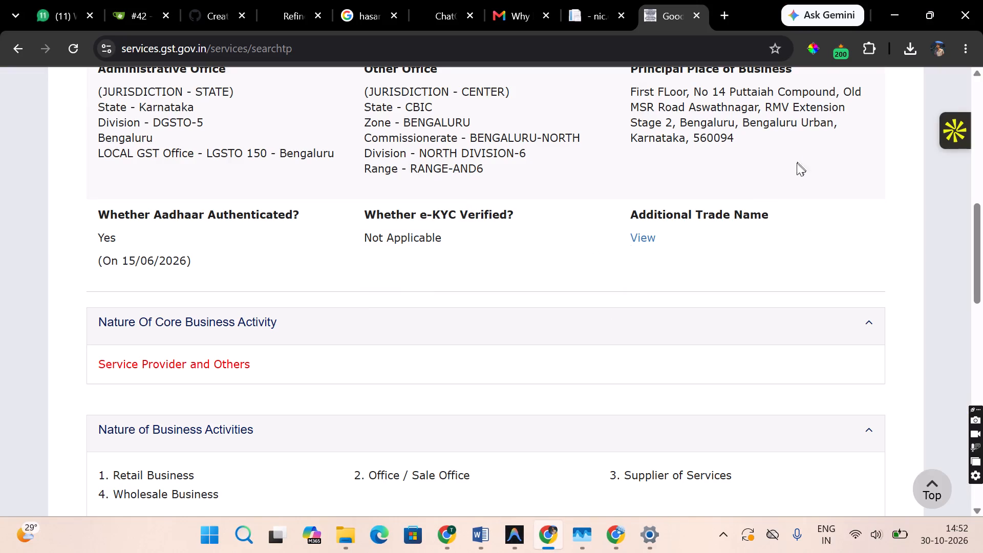
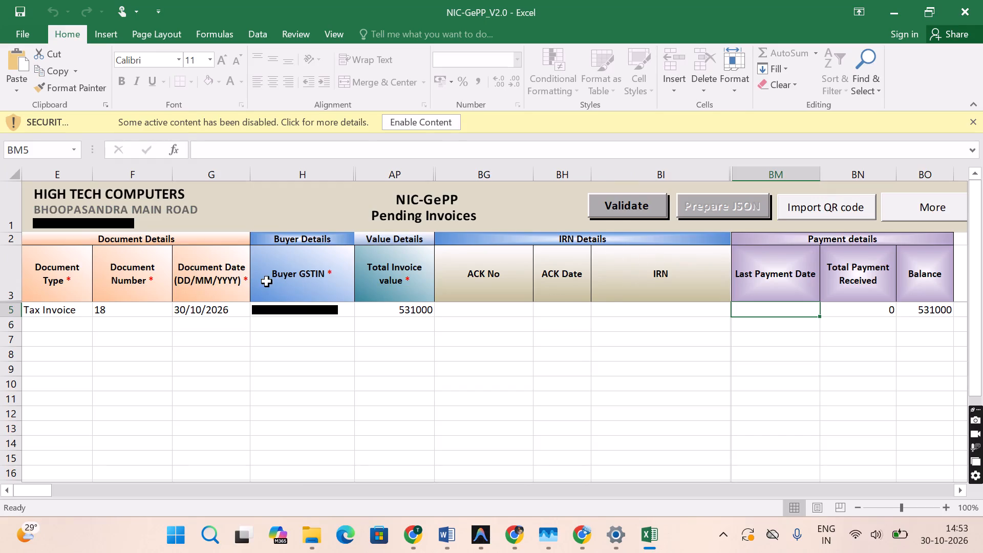
Enable the blocked active content in the NIC-GePP pending invoices workbook.
scroll(589, 315, left, 2)
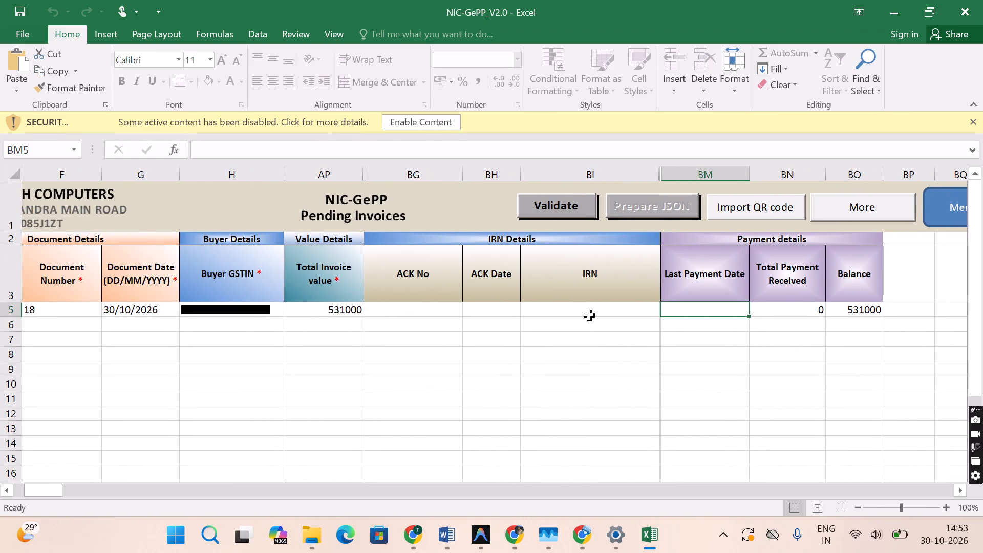
scroll(378, 268, right, 2)
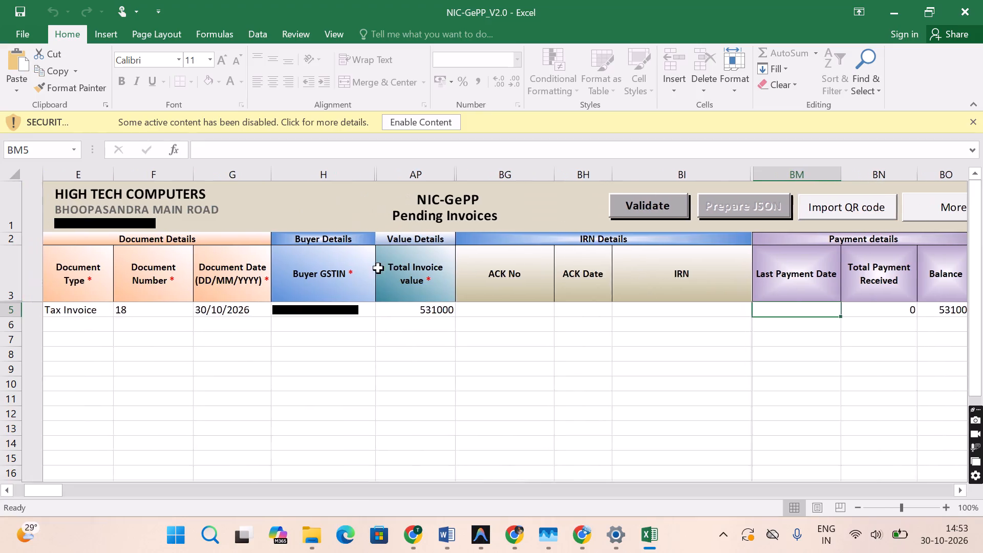
scroll(378, 268, right, 1)
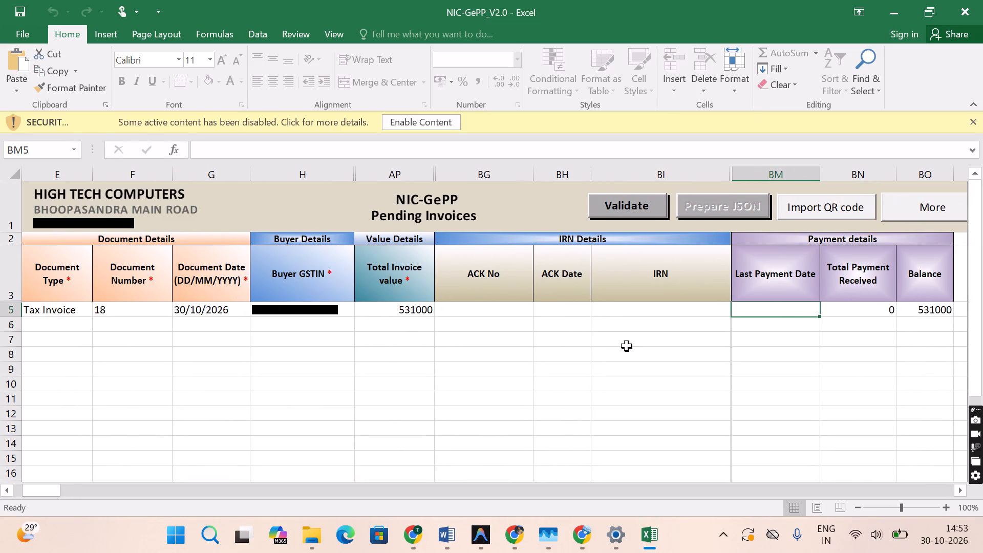
click(430, 118)
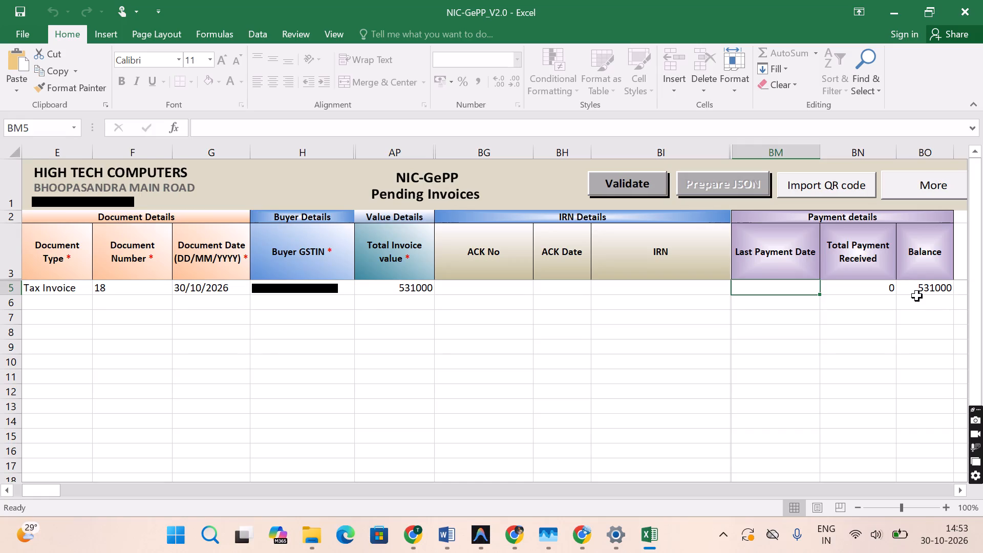
Select the pending tax invoice number 18 in row 5 and open its e-invoice preview.
click(917, 296)
click(920, 287)
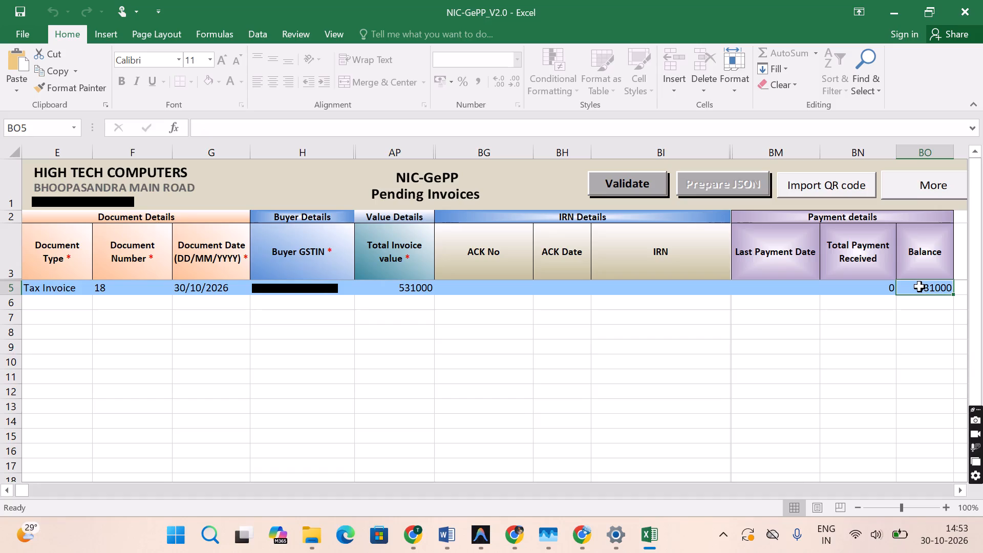
click(921, 188)
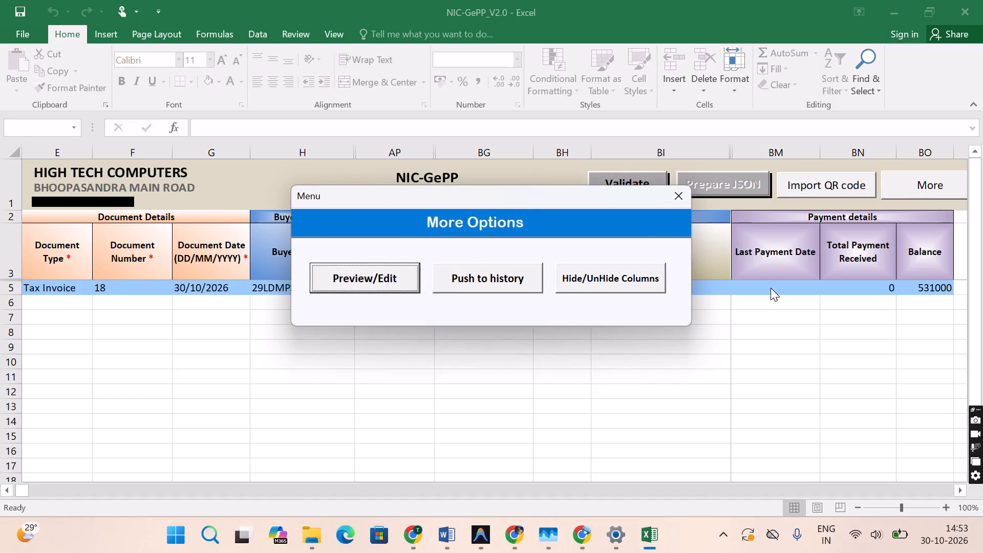
click(382, 267)
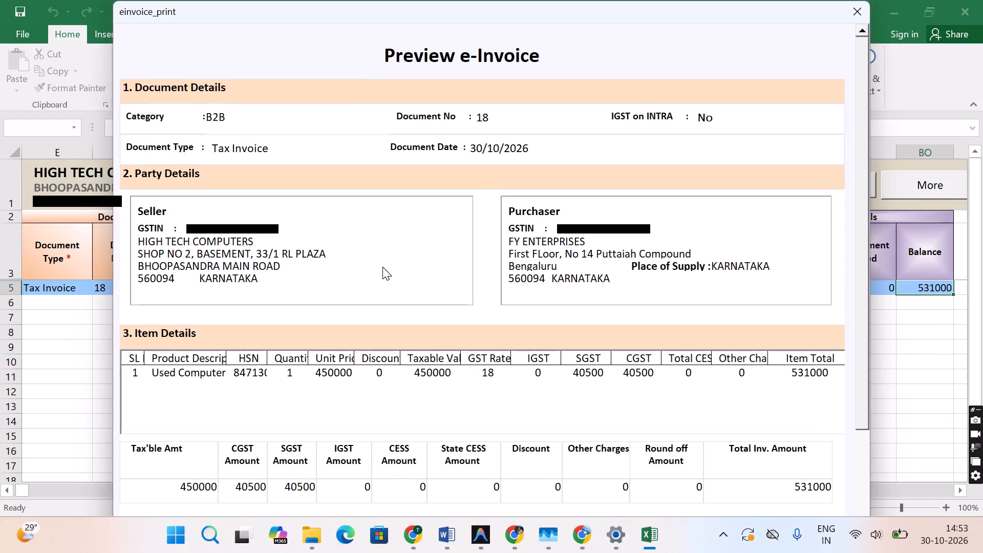
Review the FY Enterprises e-invoice preview and open the invoice for editing in the e-Invoice Entry form.
scroll(403, 394, down, 8)
scroll(403, 394, up, 2)
click(432, 288)
scroll(495, 400, down, 1)
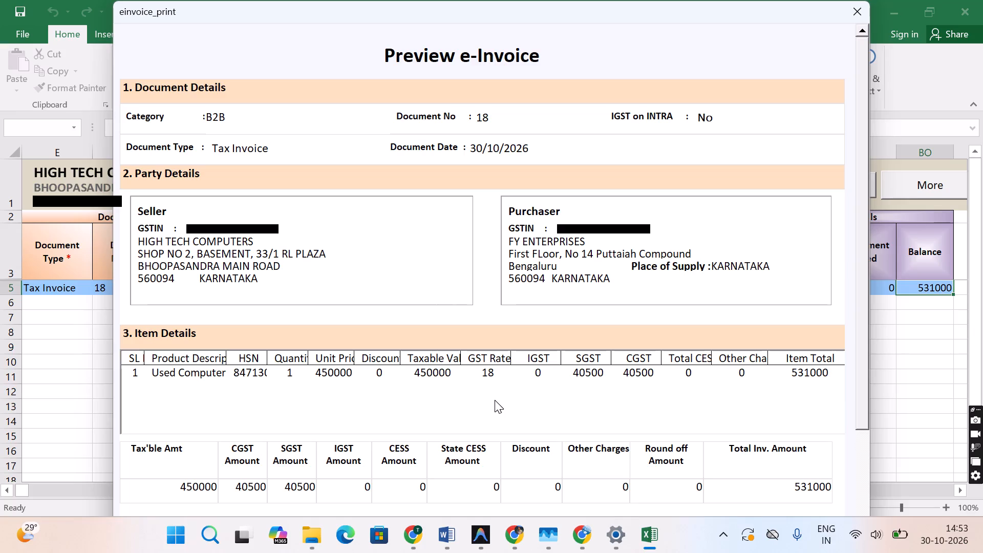
scroll(495, 400, down, 2)
drag(865, 340, 865, 469)
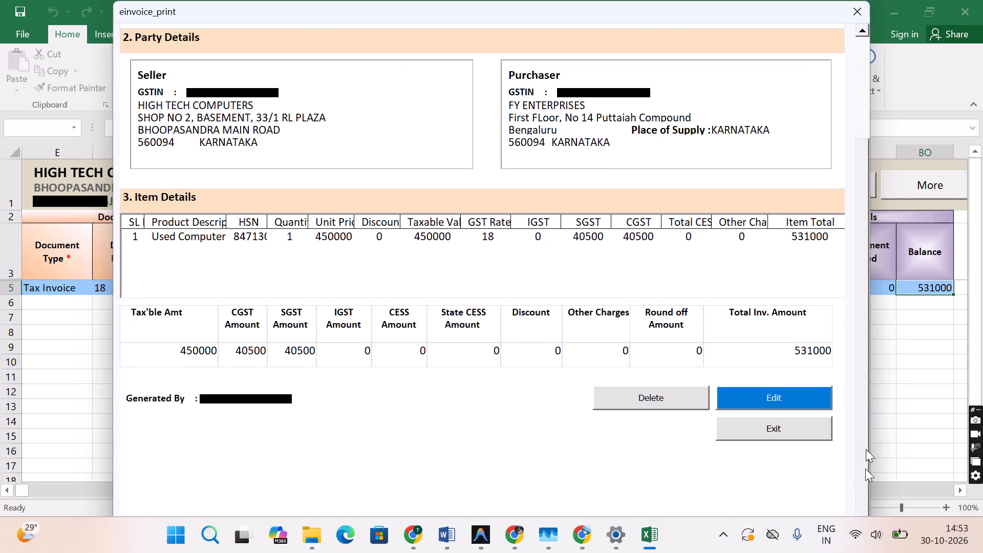
drag(865, 469, 863, 458)
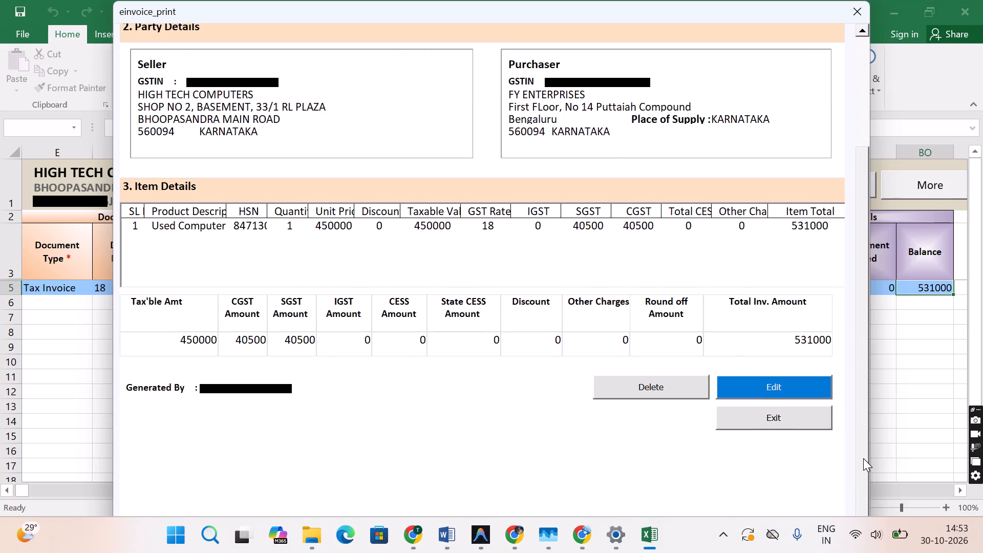
drag(863, 458, 862, 464)
click(766, 392)
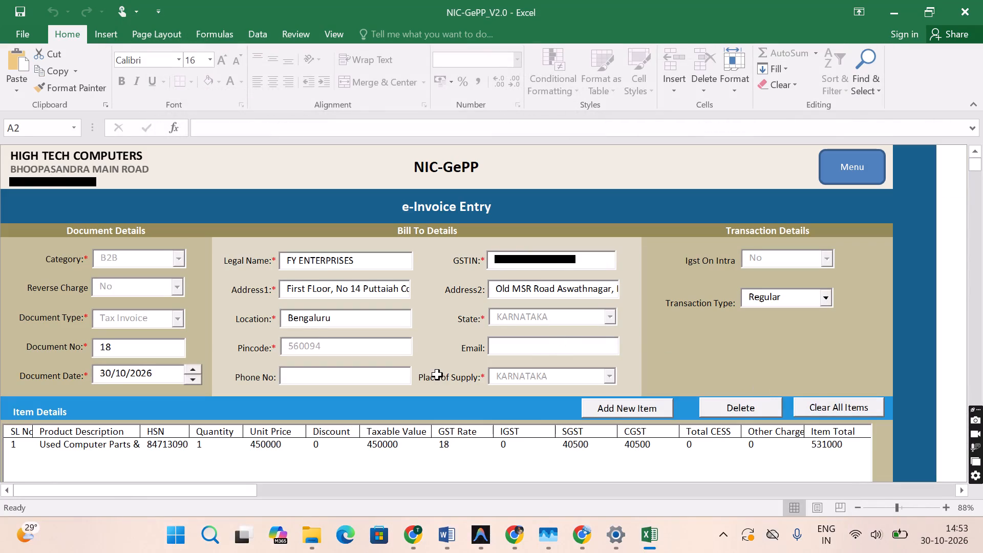
Check the e-Invoice Entry details and set the Document No to 19.
scroll(436, 375, down, 1)
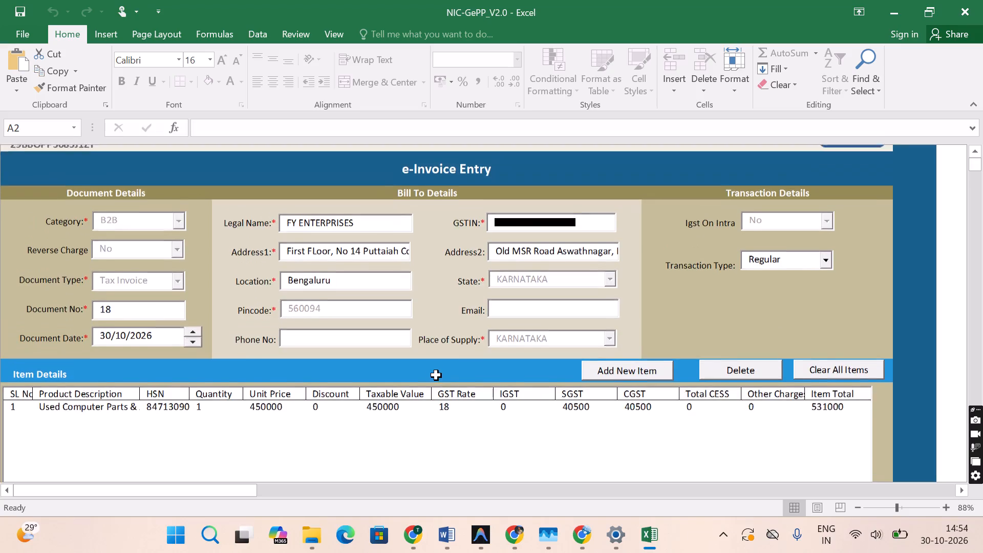
scroll(436, 375, down, 2)
scroll(436, 375, up, 4)
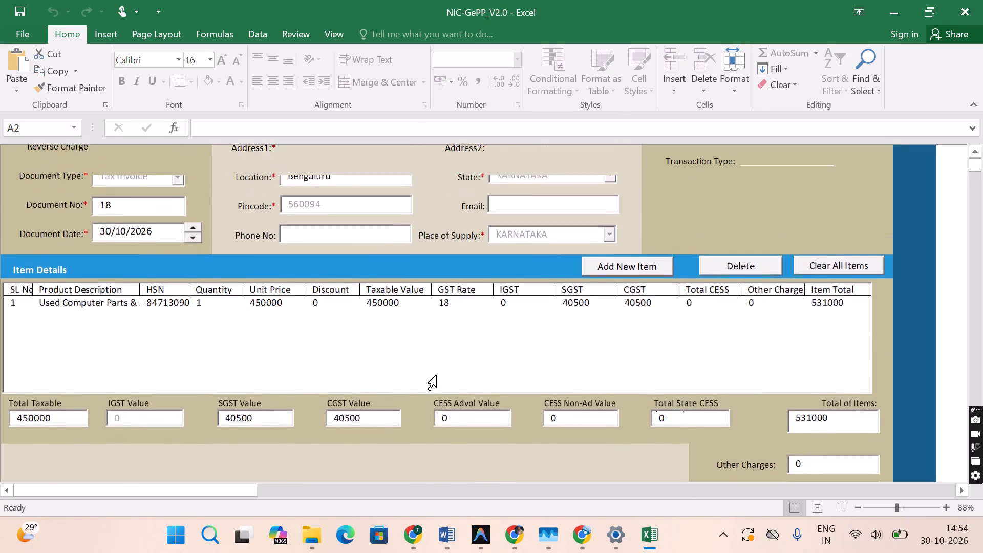
scroll(436, 375, up, 2)
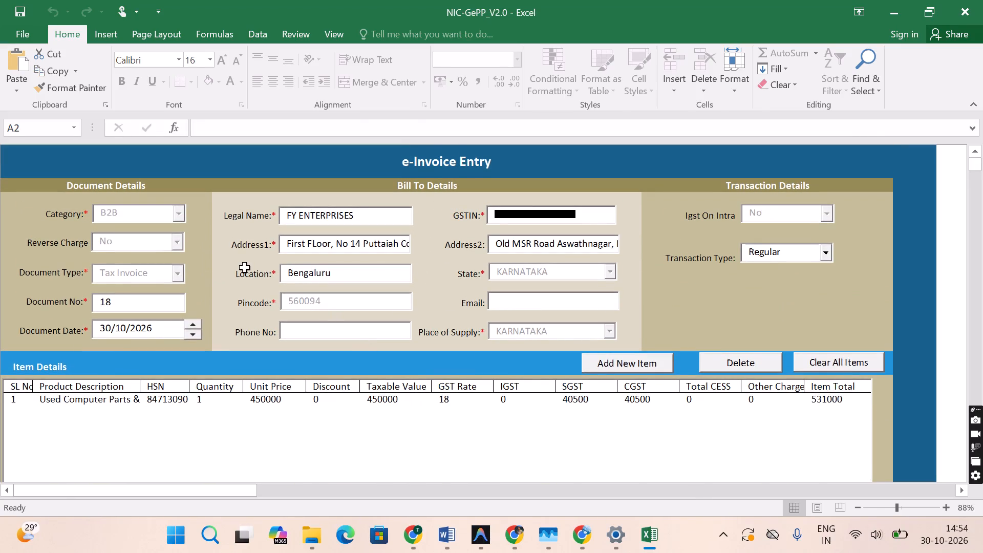
scroll(245, 268, up, 1)
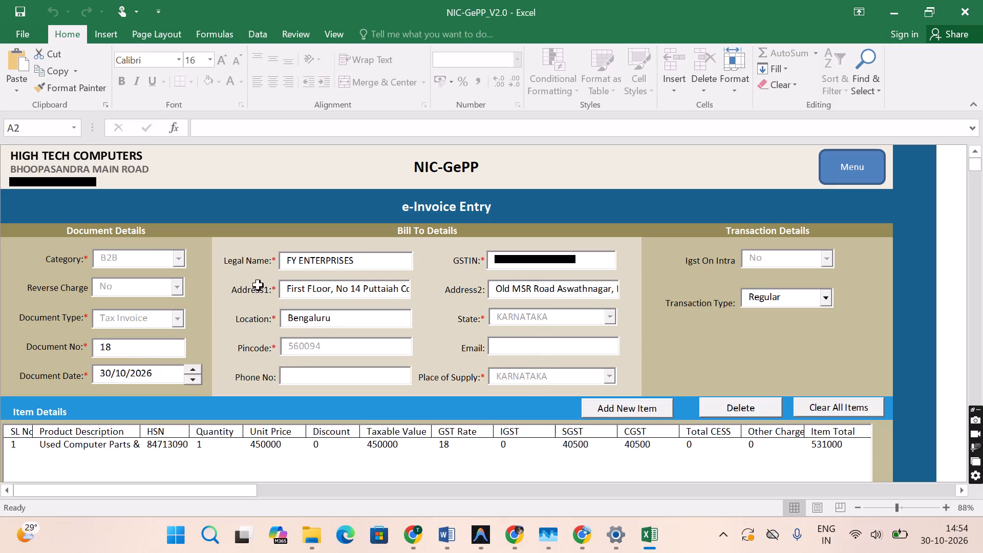
click(117, 353)
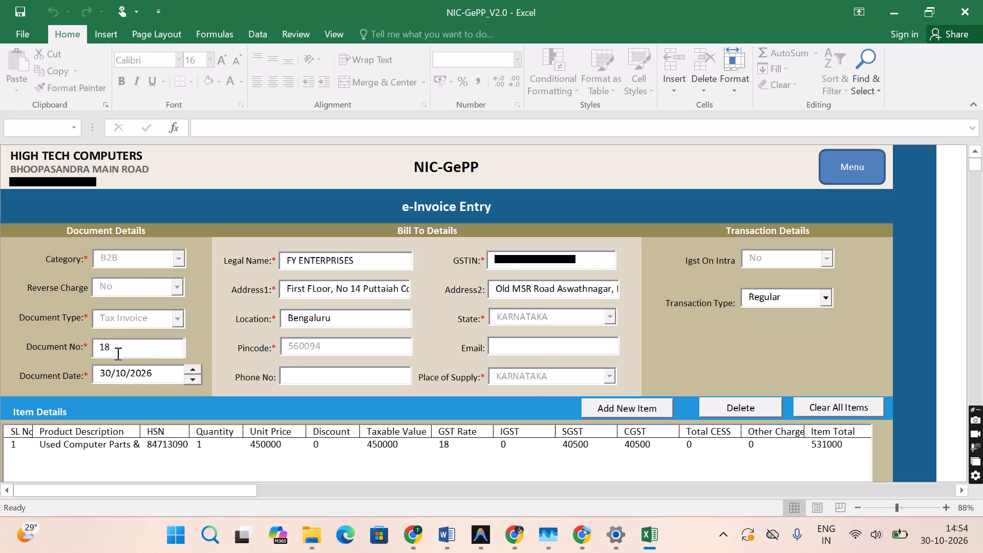
key(BackSpace)
key(9)
click(212, 341)
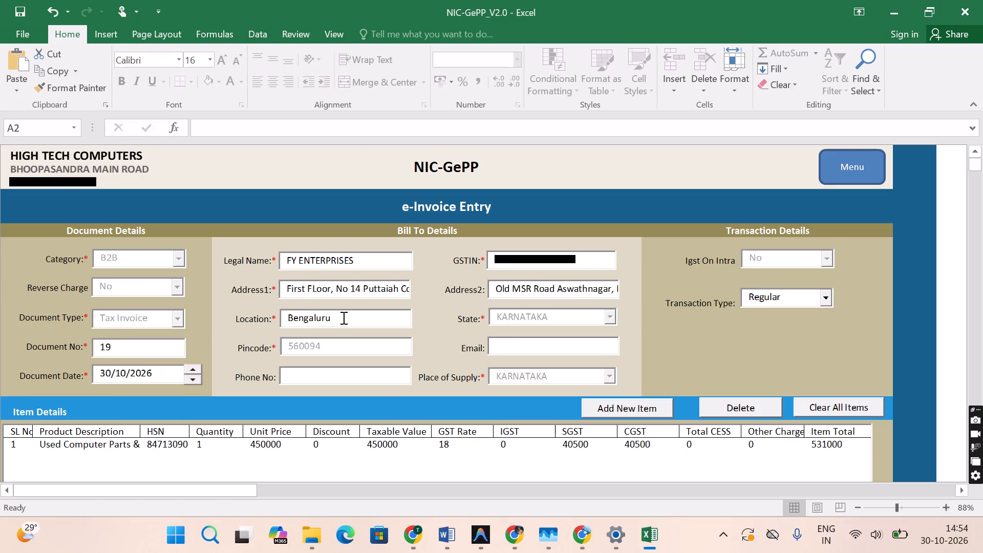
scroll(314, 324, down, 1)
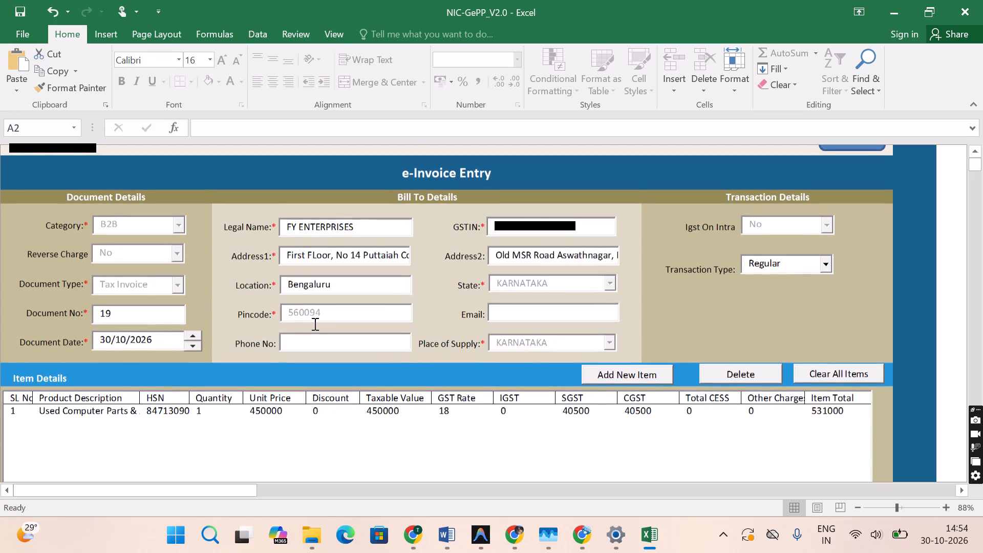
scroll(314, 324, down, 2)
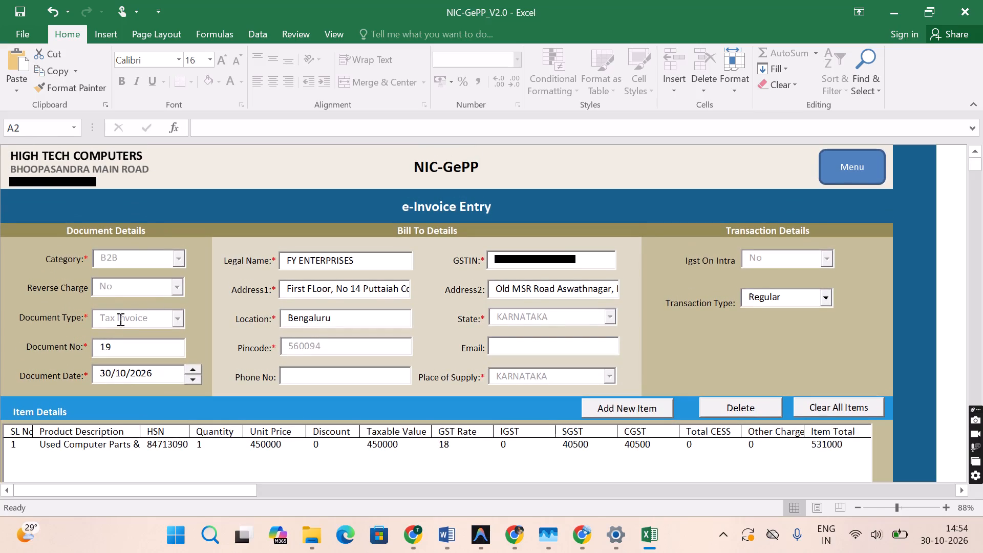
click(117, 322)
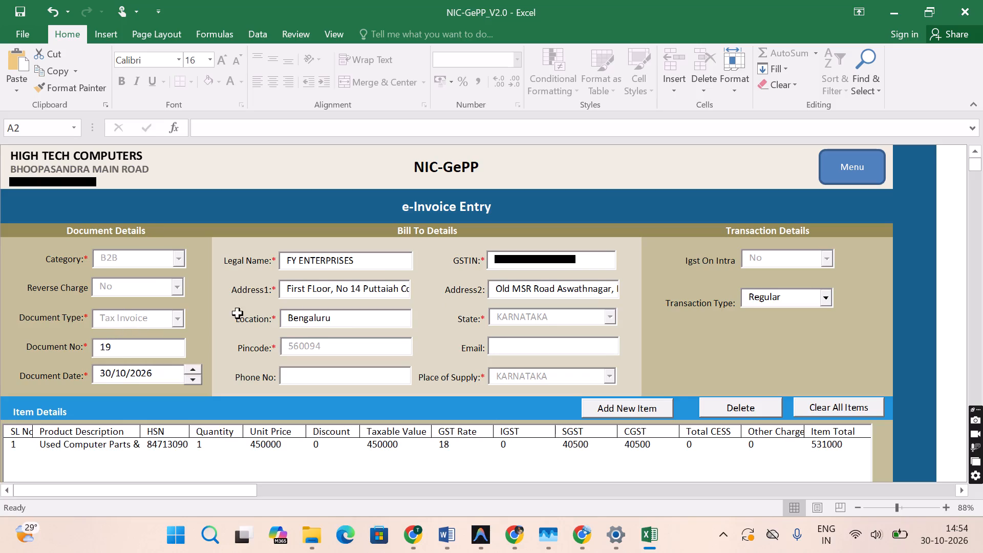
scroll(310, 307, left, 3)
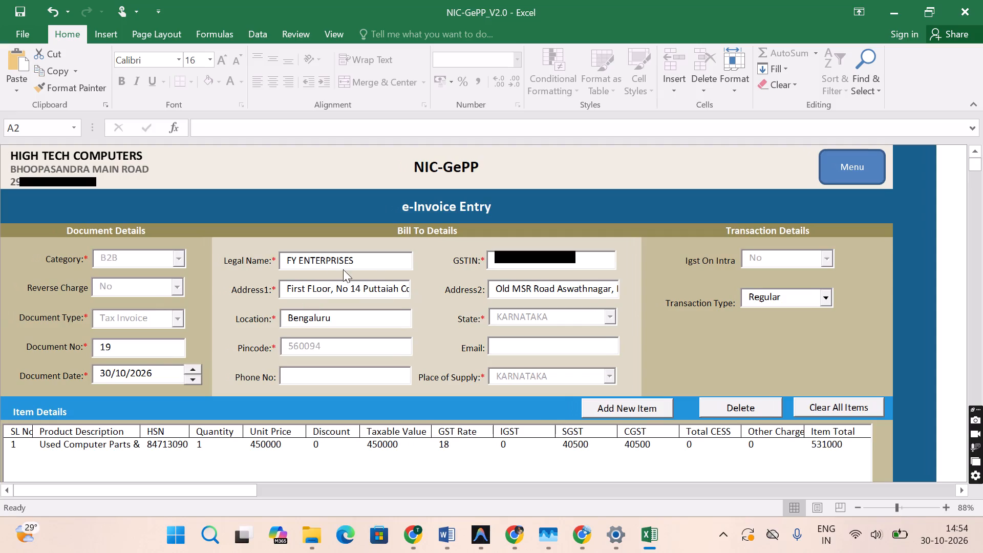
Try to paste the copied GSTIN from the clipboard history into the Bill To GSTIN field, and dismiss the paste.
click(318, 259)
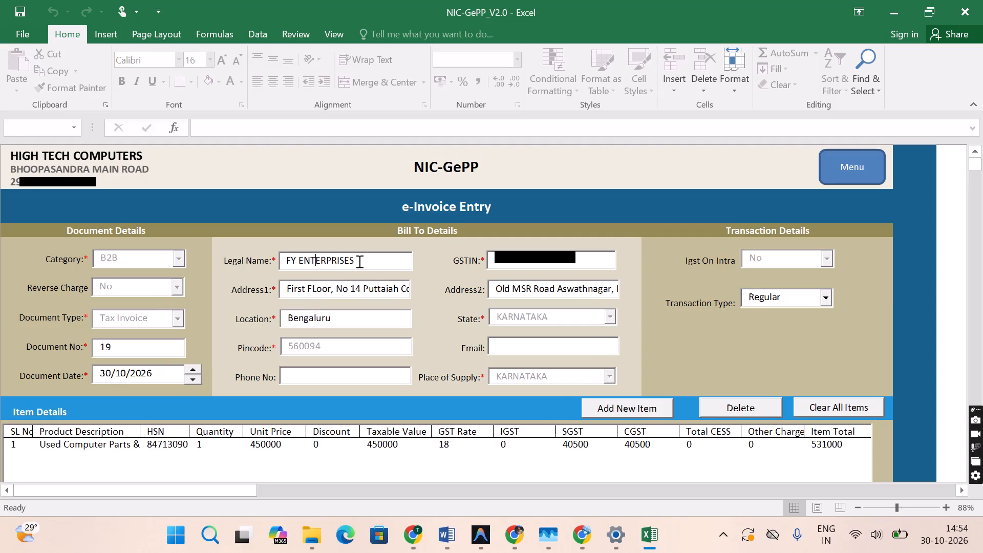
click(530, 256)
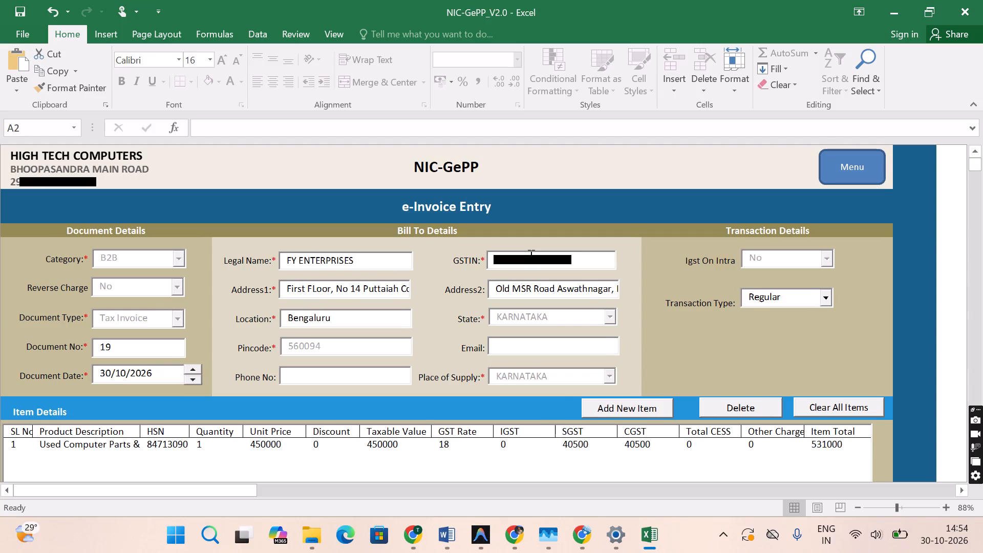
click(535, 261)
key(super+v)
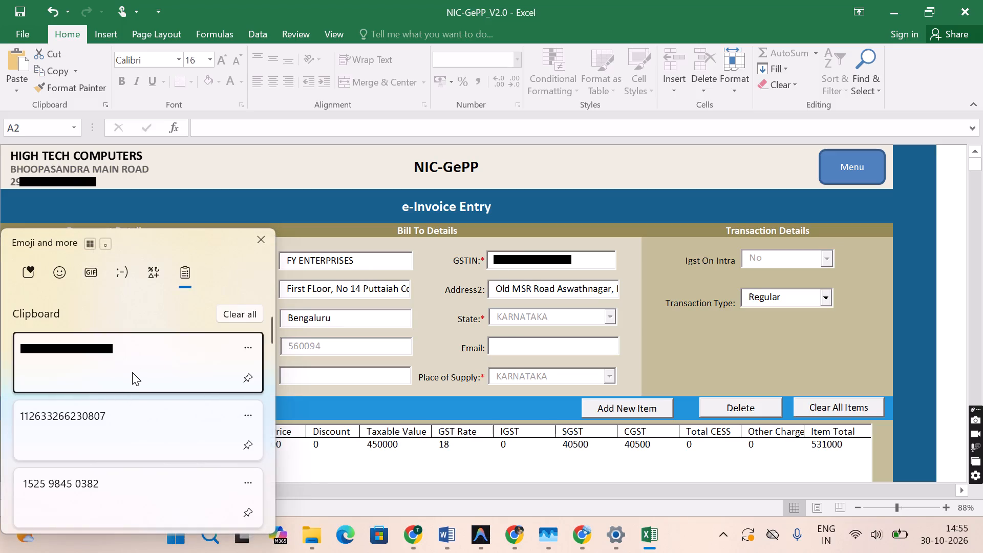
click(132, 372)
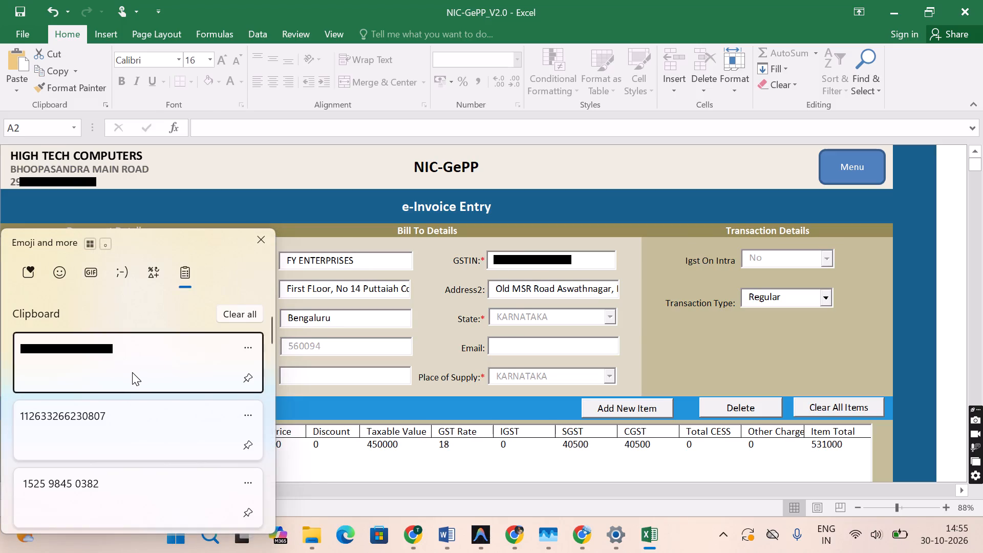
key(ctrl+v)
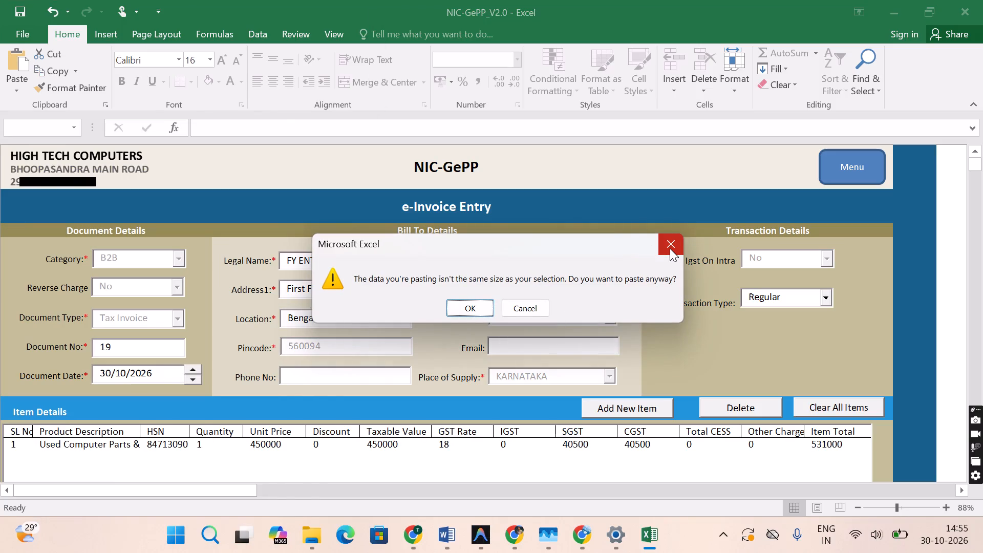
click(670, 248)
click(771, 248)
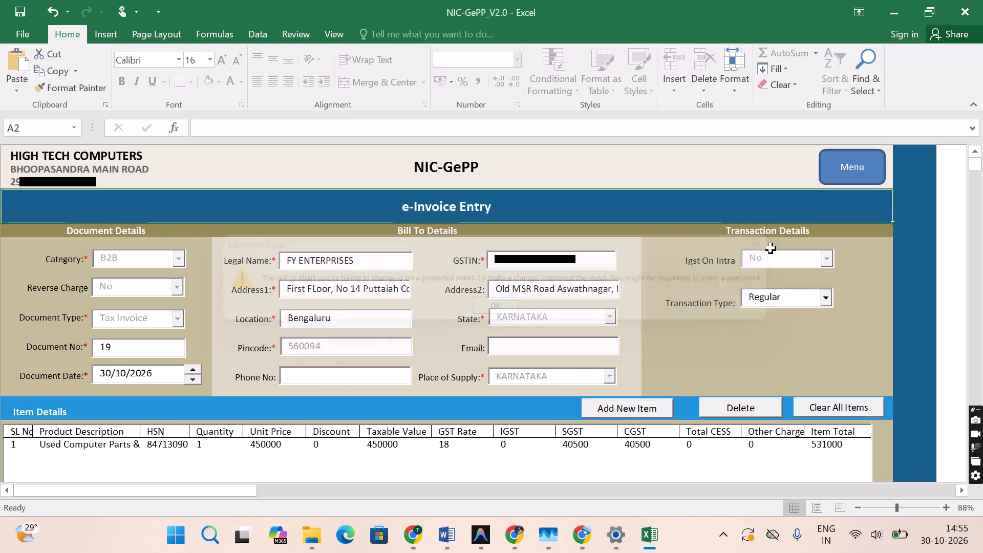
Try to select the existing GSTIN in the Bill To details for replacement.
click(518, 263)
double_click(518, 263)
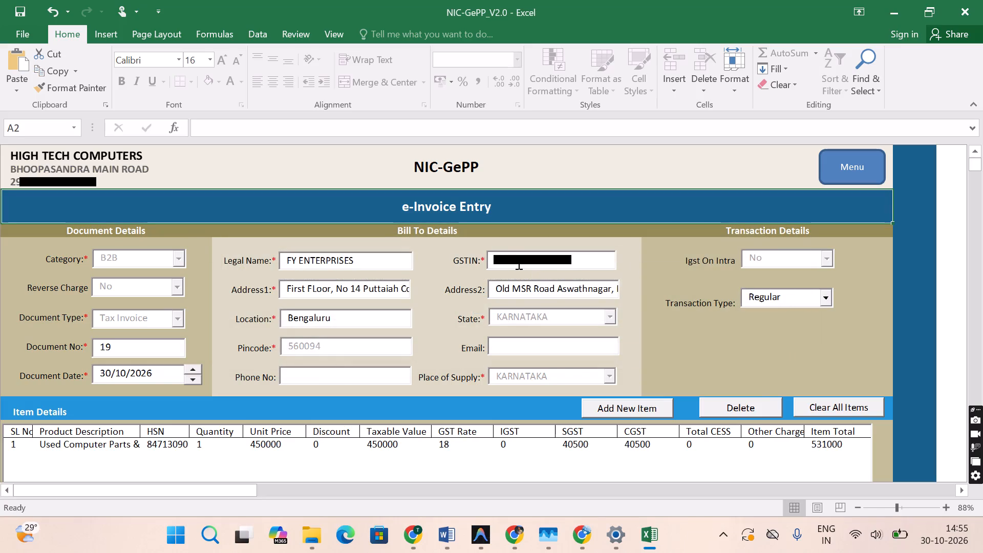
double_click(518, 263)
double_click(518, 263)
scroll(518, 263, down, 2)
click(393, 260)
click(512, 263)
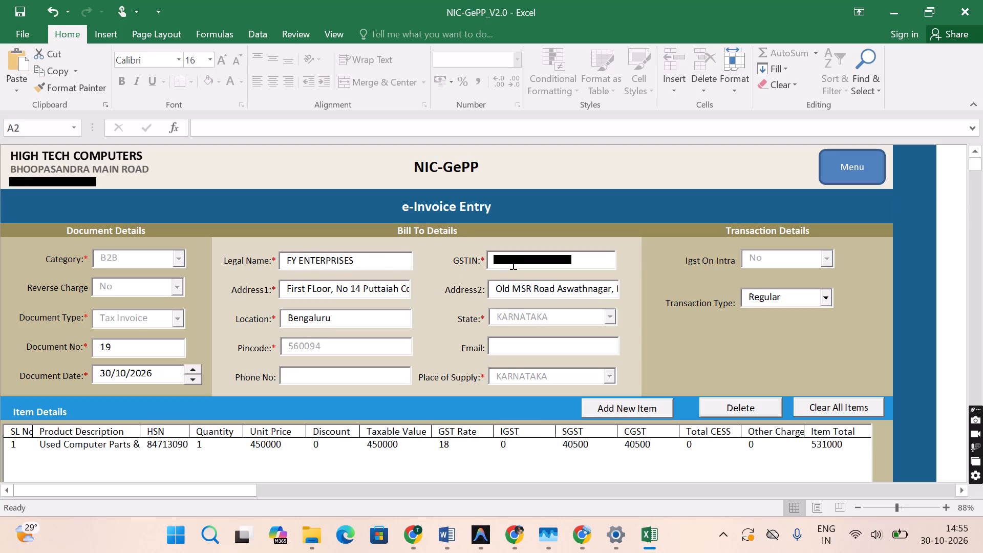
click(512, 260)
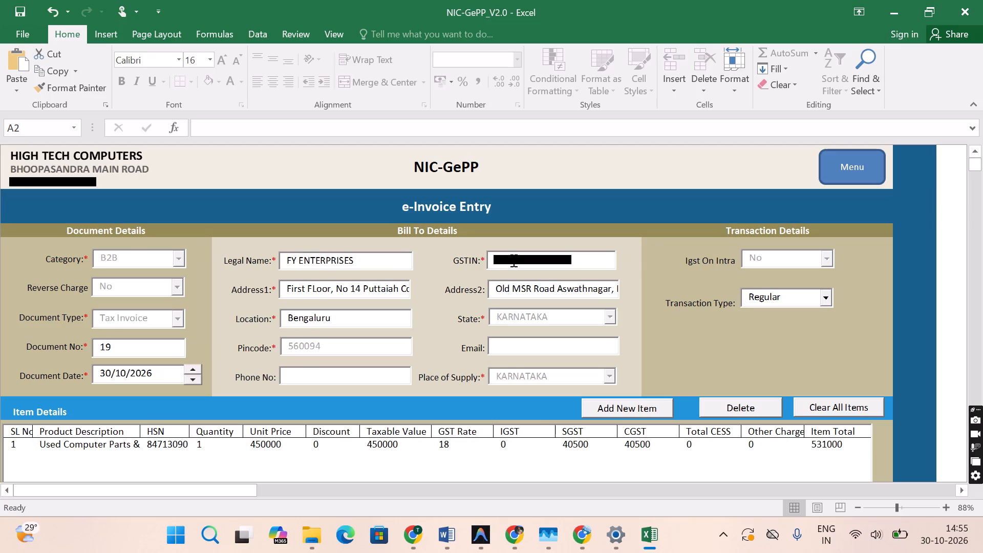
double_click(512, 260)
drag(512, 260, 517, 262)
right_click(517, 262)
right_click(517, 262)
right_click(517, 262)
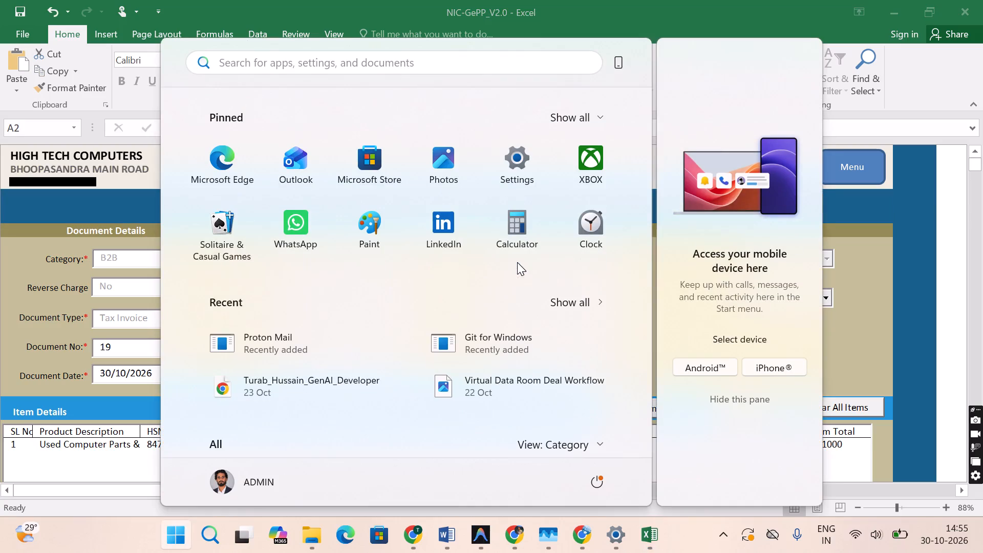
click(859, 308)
Clear all entered data from the e-Invoice Entry form for FY Enterprises.
scroll(768, 328, down, 1)
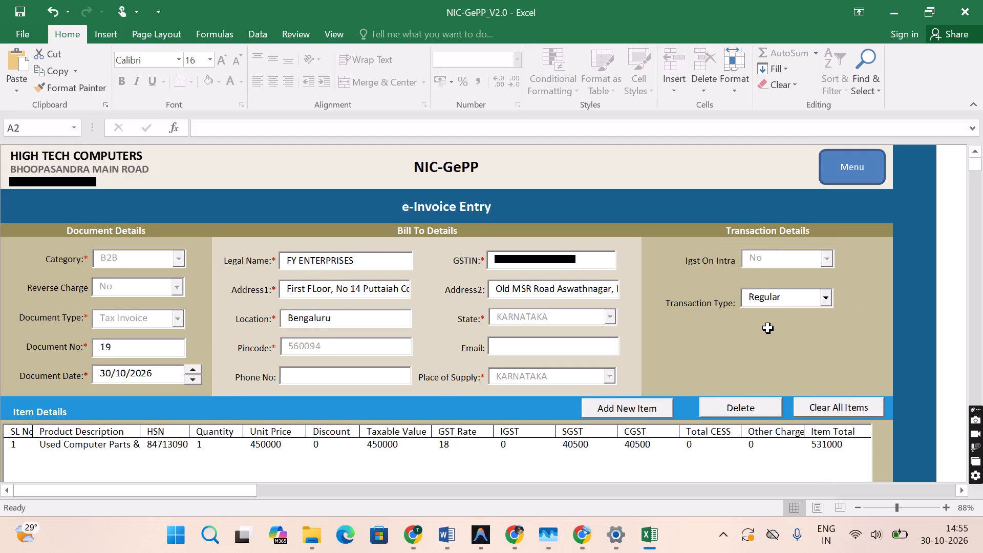
scroll(768, 328, down, 1)
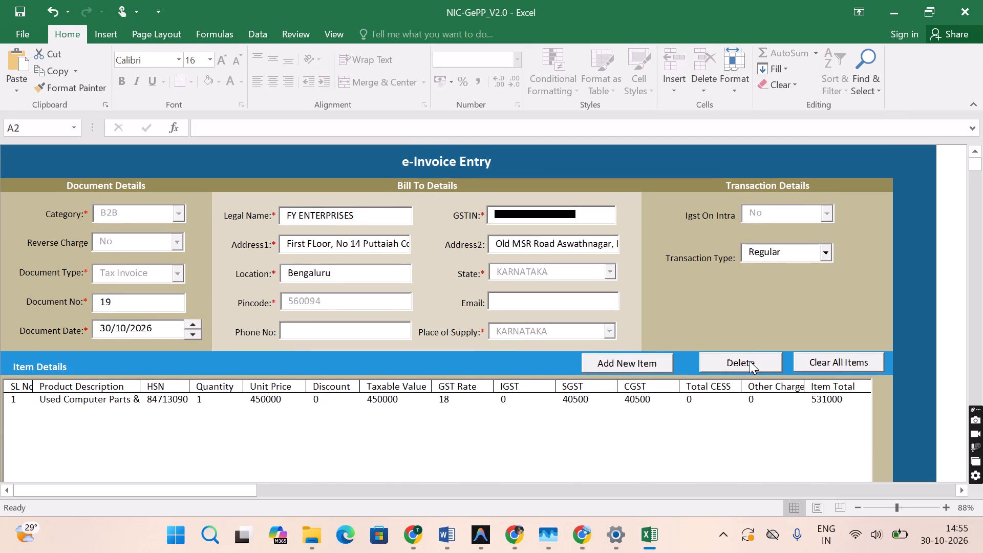
scroll(737, 367, down, 2)
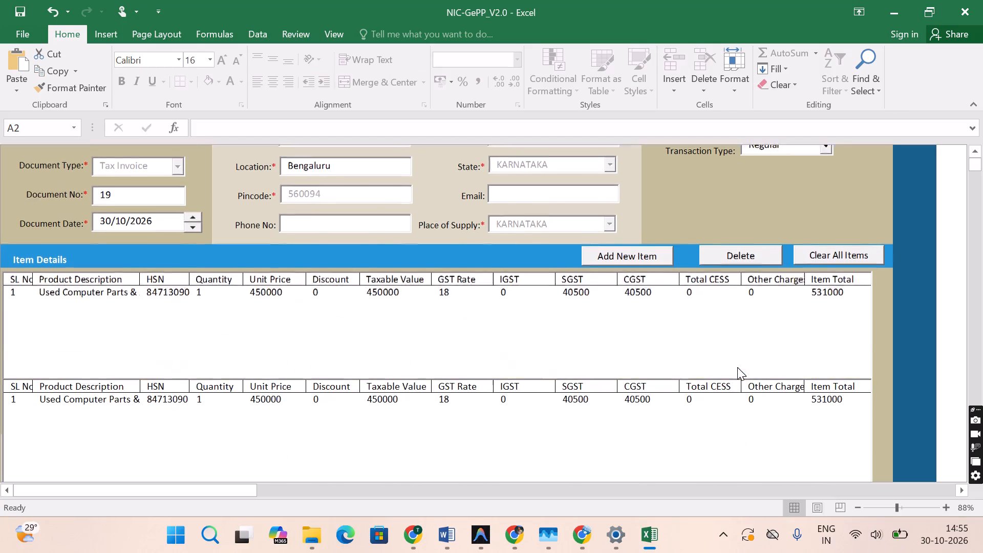
scroll(737, 367, down, 5)
scroll(737, 367, up, 1)
scroll(737, 367, down, 2)
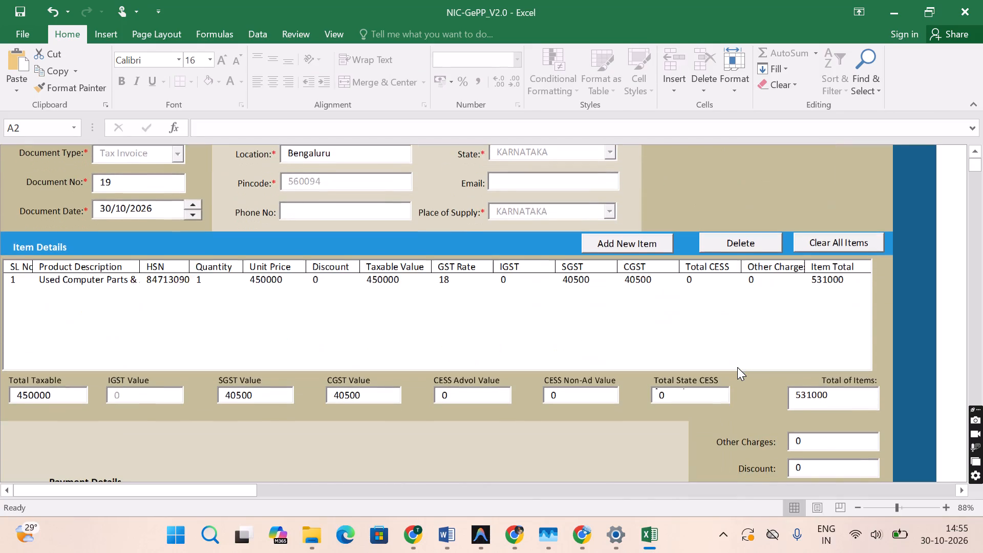
scroll(737, 367, down, 2)
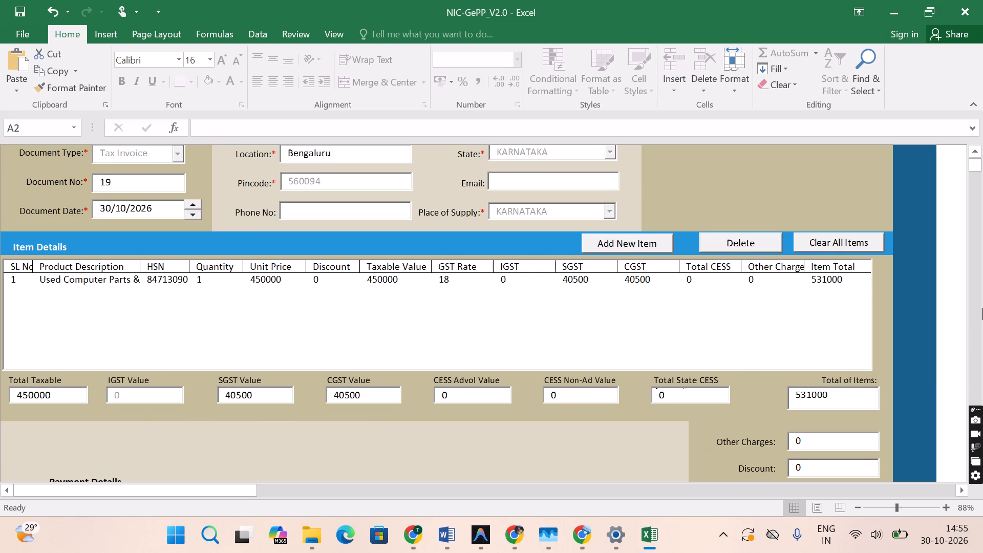
drag(975, 161, 978, 173)
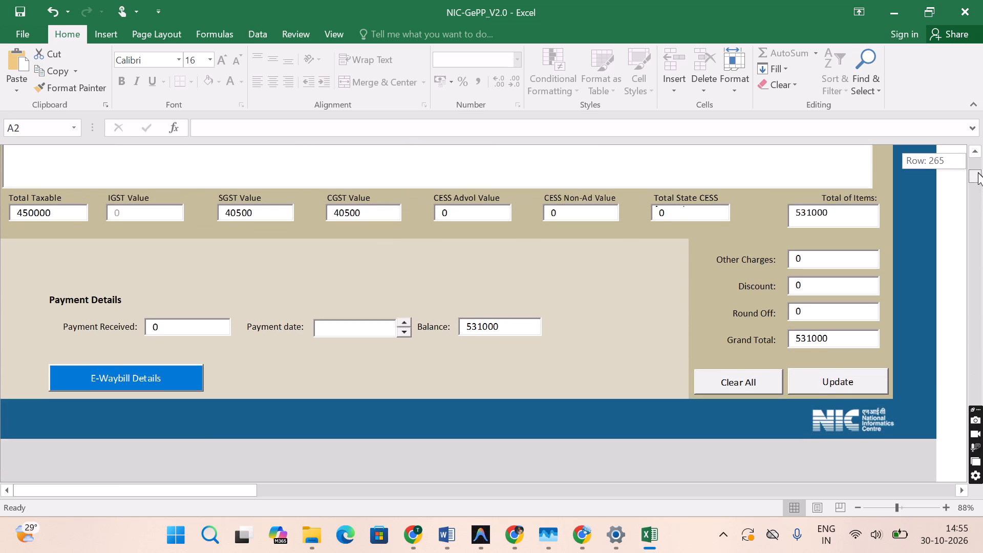
drag(978, 173, 982, 254)
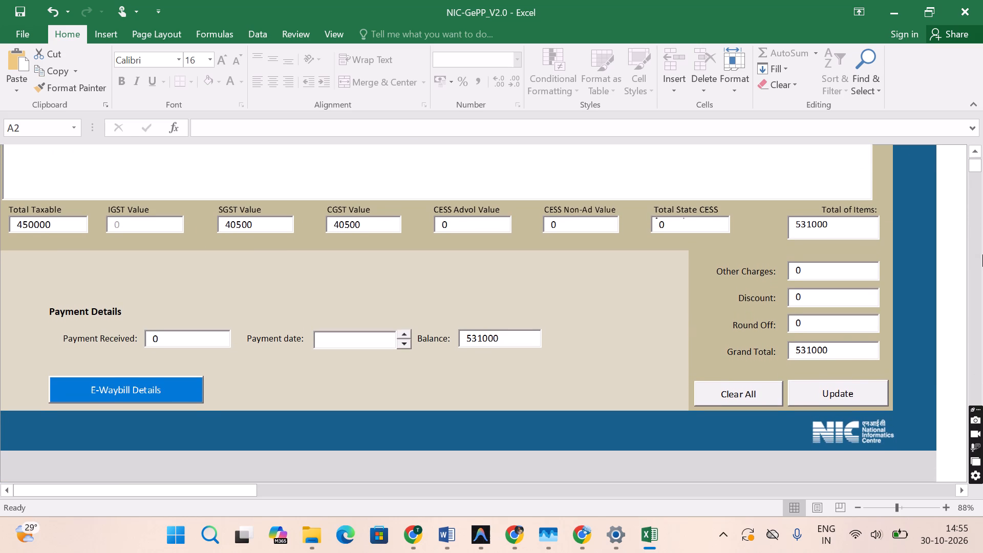
drag(977, 169, 982, 230)
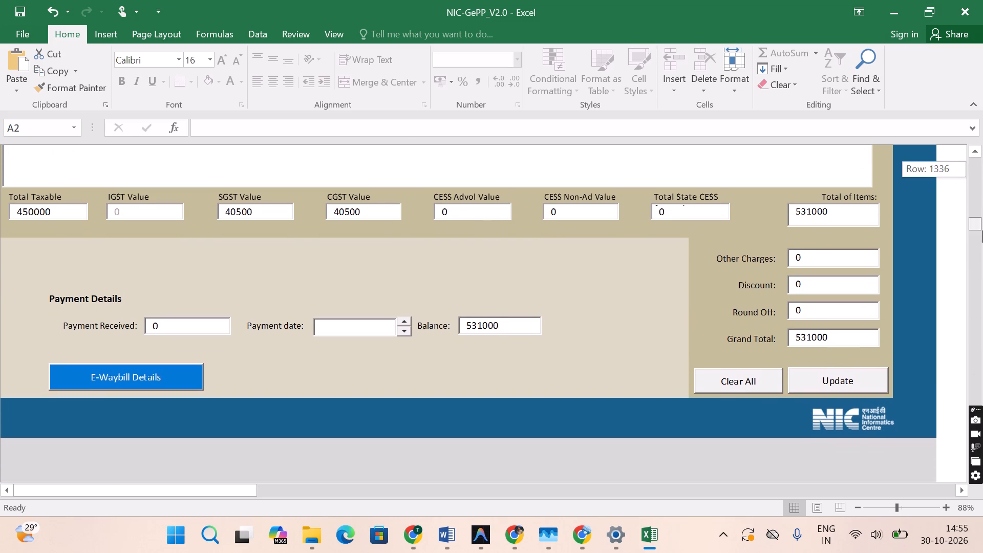
drag(982, 230, 982, 265)
click(740, 386)
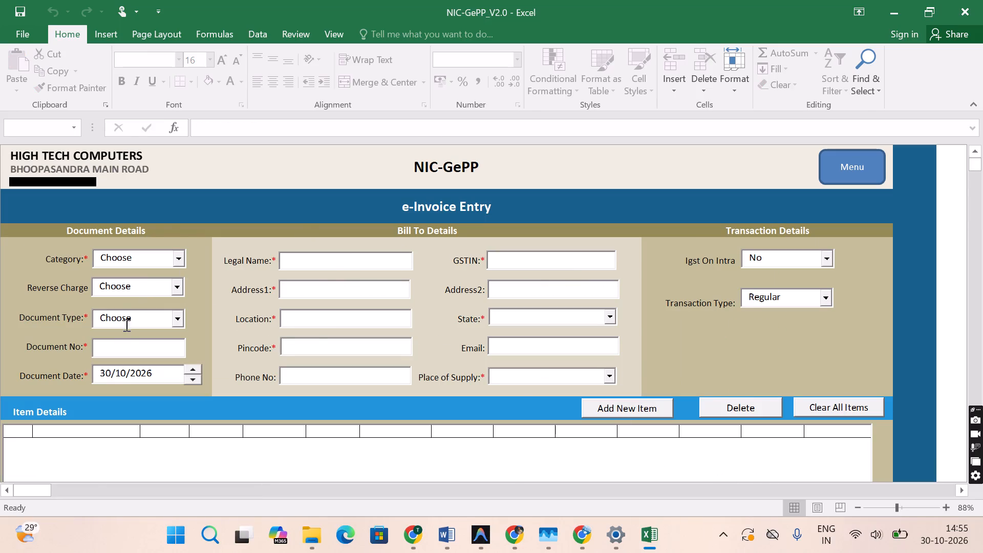
In the blank form's document details, set the Category to B2B and pick Tax Invoice as the Document Type.
click(152, 254)
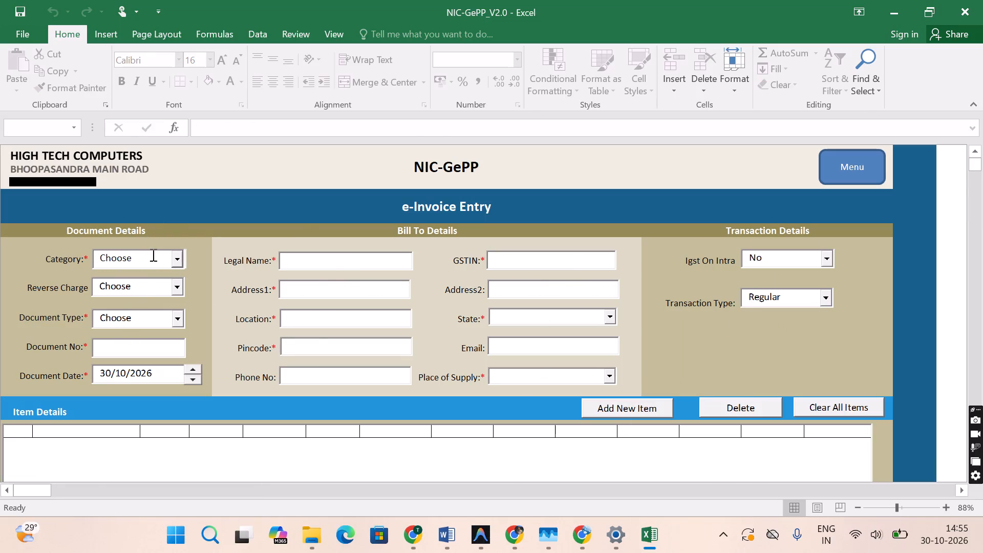
click(177, 252)
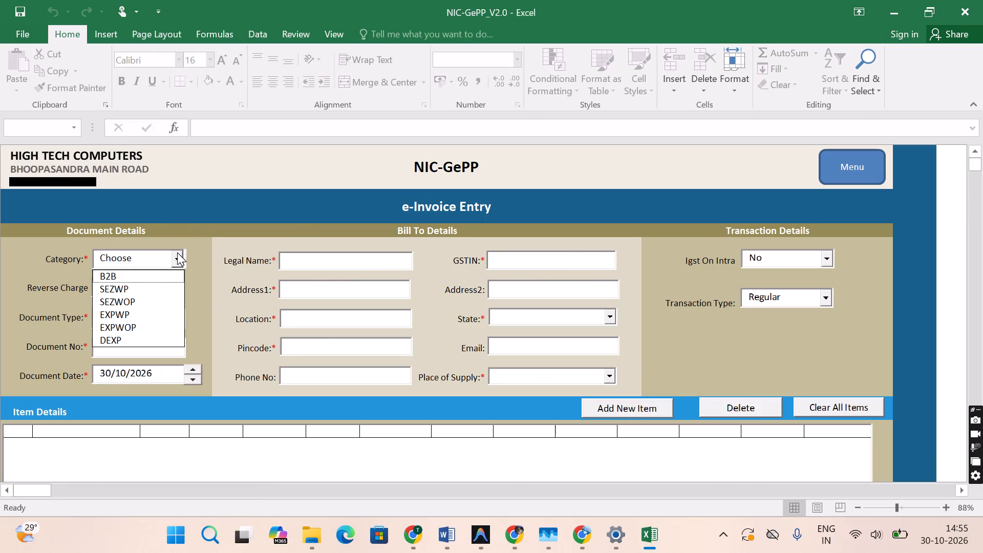
click(157, 272)
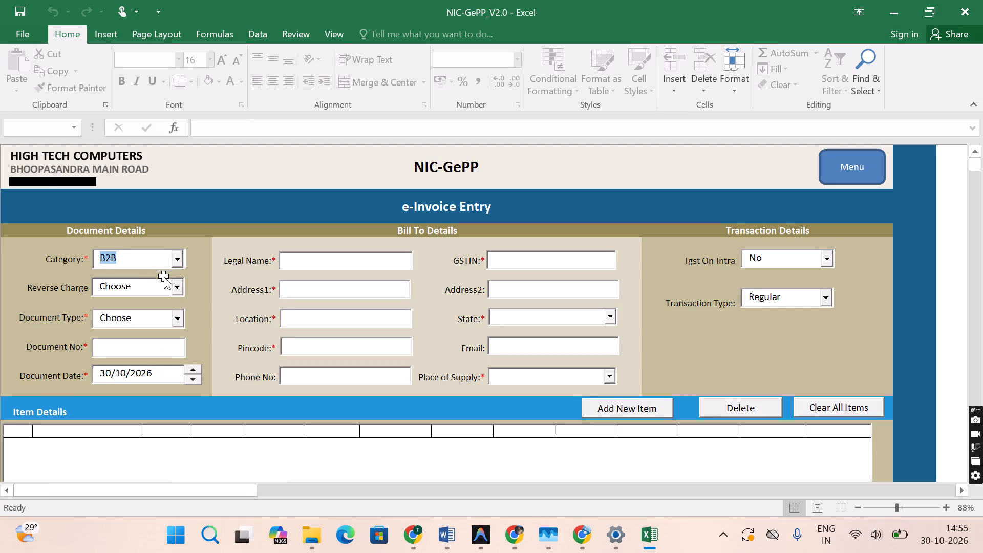
click(180, 288)
click(180, 288)
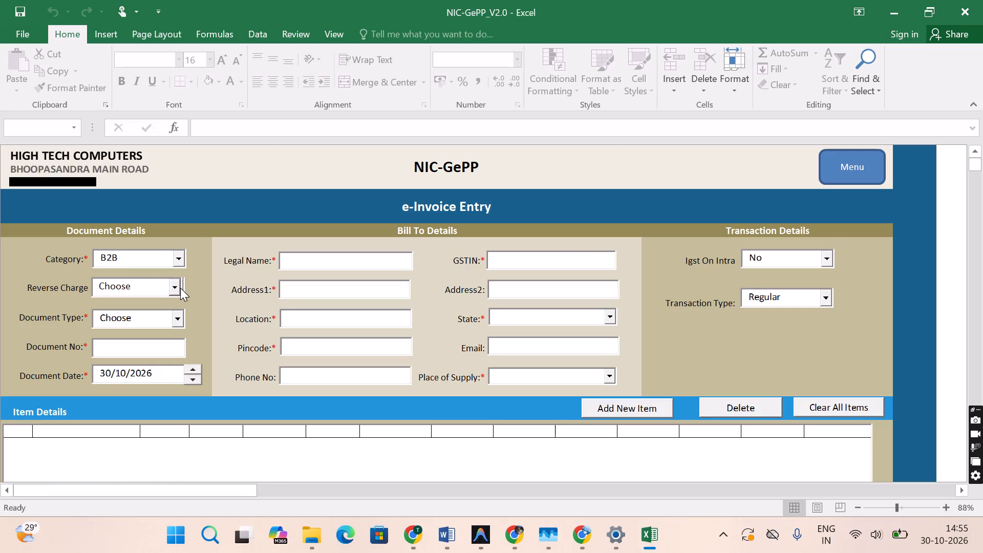
click(178, 321)
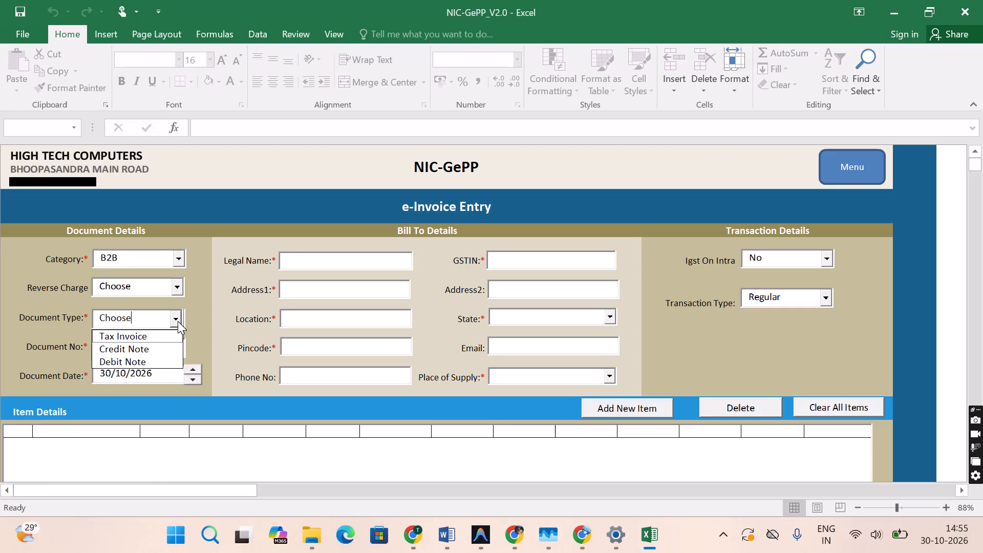
click(173, 335)
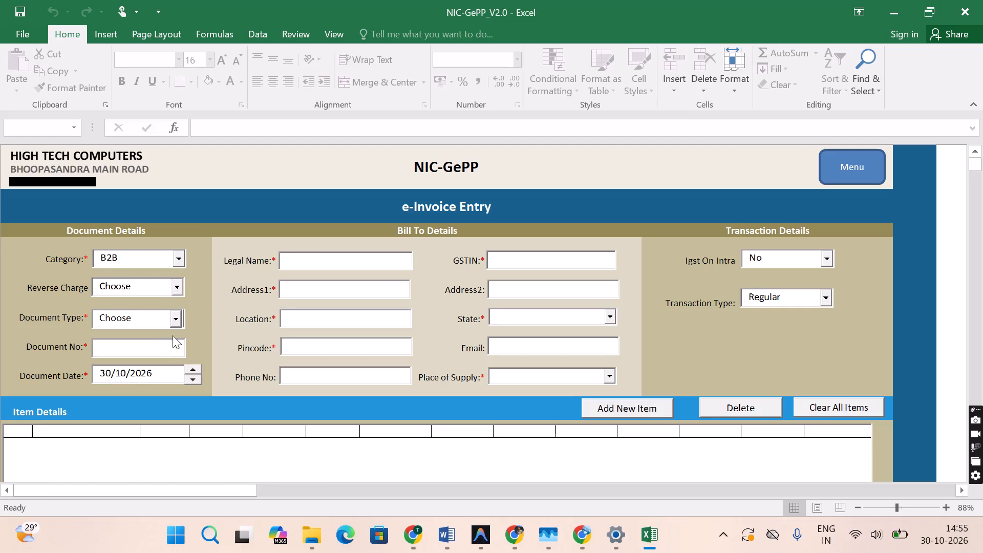
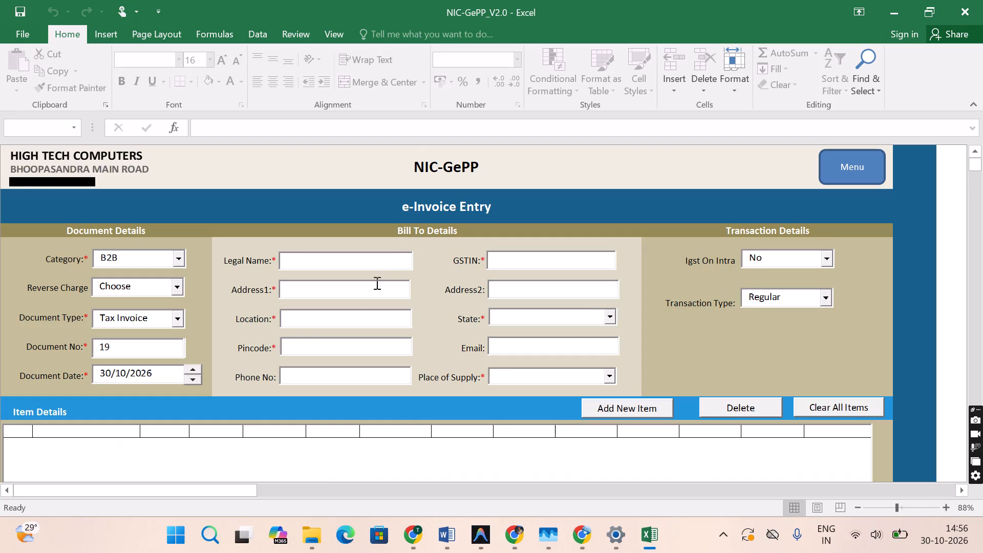
Copy the buyer's GSTIN from the GST portal's taxpayer search result into the e-invoice form's Bill To GSTIN field.
key(alt+Tab)
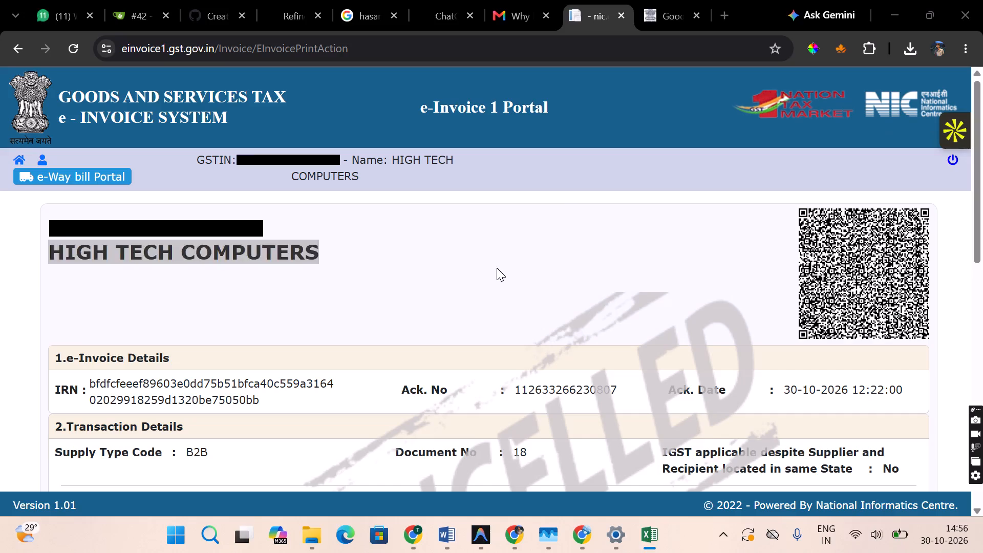
click(662, 2)
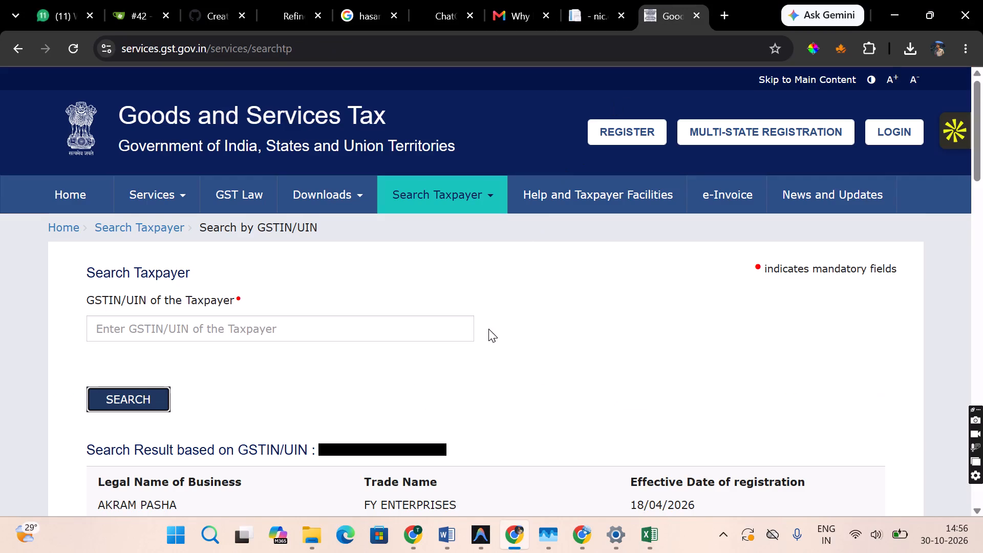
scroll(487, 332, down, 4)
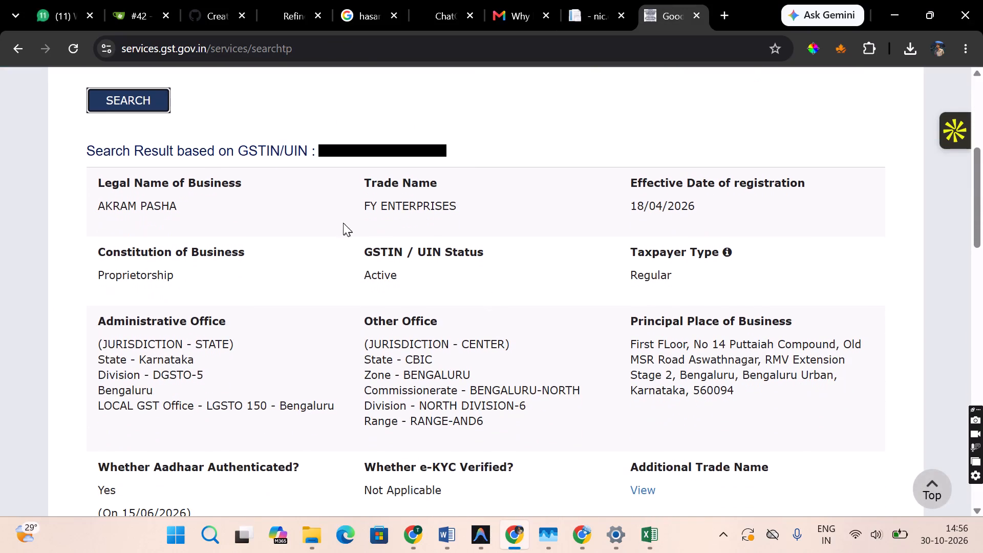
drag(353, 202, 464, 205)
scroll(464, 205, up, 2)
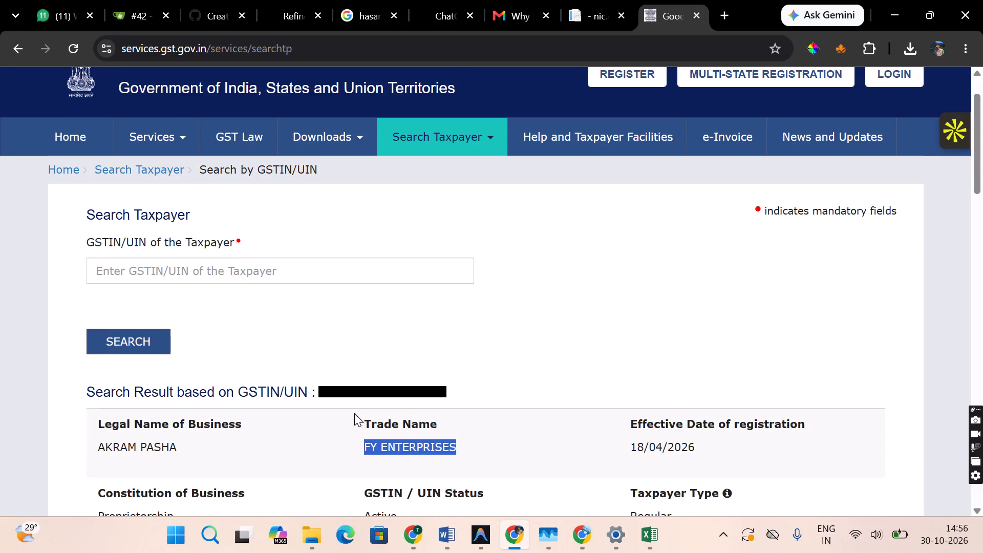
drag(320, 393, 439, 387)
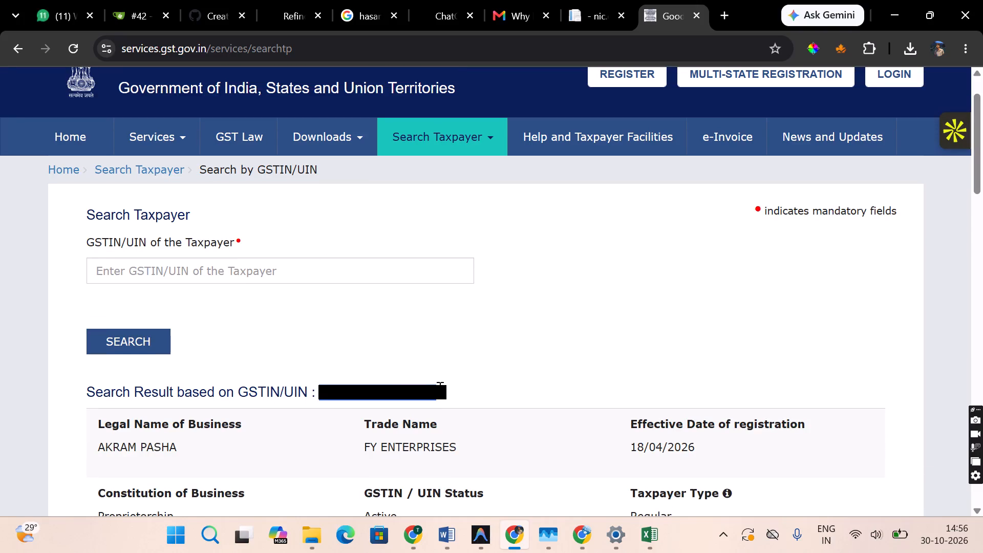
drag(439, 387, 447, 390)
key(ctrl+c)
key(alt+Tab)
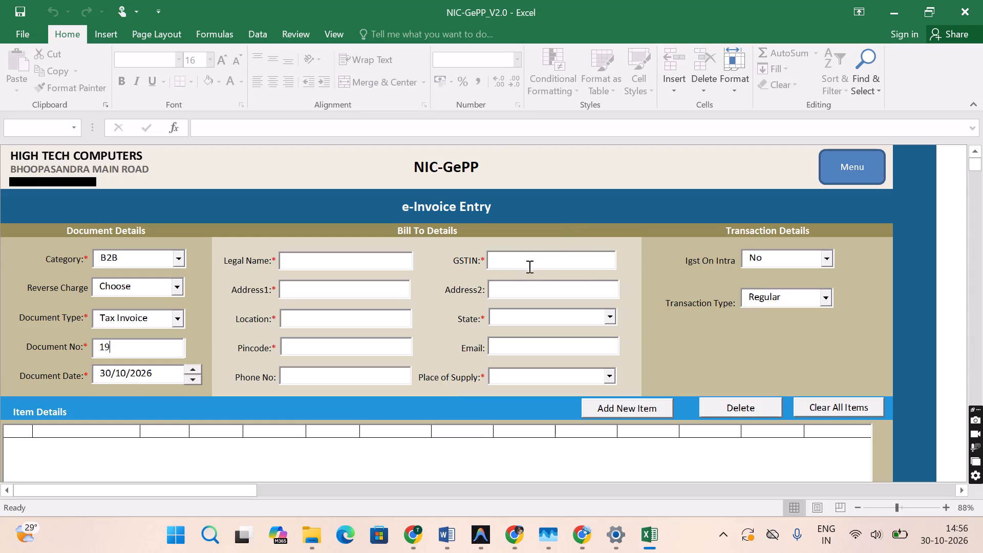
click(517, 261)
key(ctrl+v)
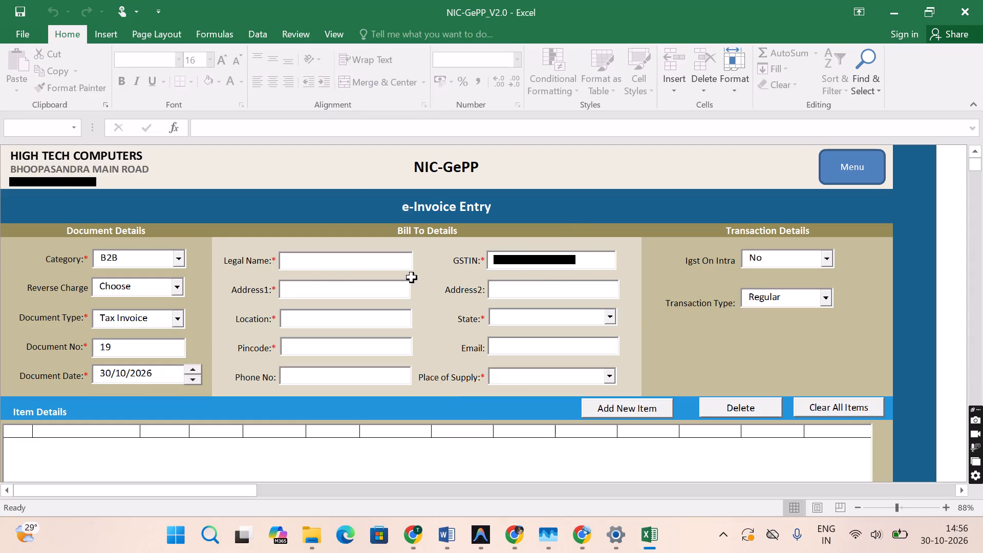
Fill the Bill To Legal Name with the trade name FY ENTERPRISES copied from the GST portal's taxpayer result.
click(316, 266)
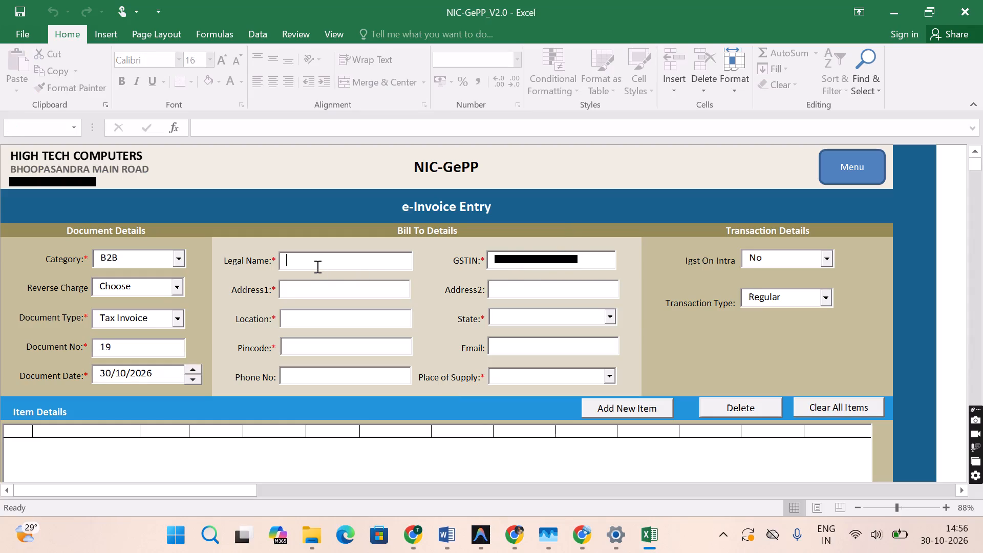
key(alt+Tab)
drag(359, 450, 362, 450)
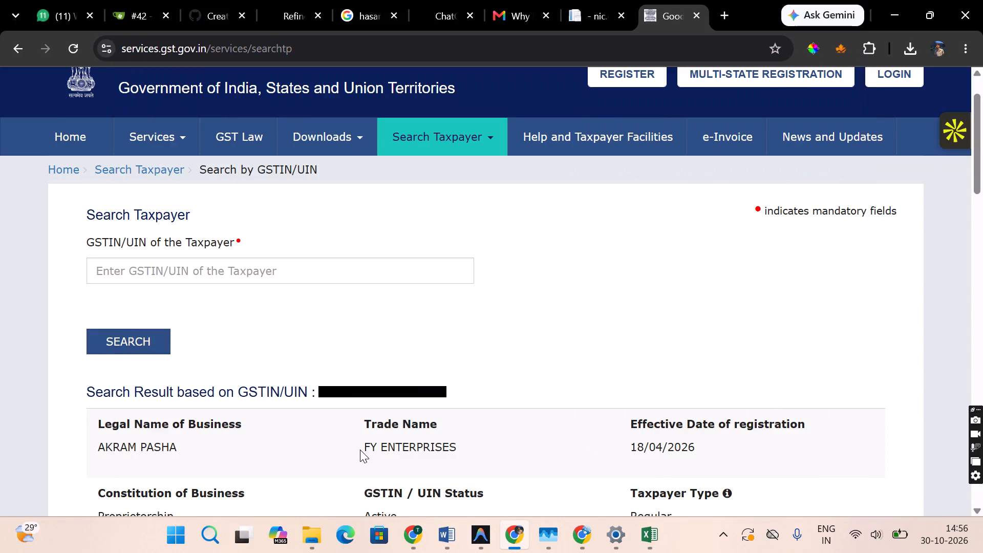
drag(362, 450, 468, 449)
key(ctrl+c)
key(alt+Tab)
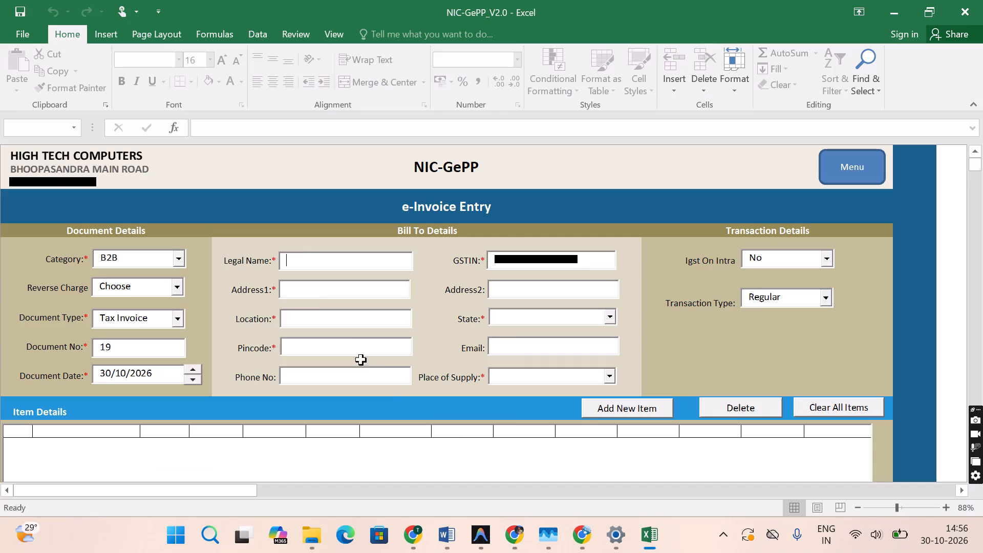
key(ctrl+v)
Fill Bill To Address1 with the floor, number and compound part of the principal place of business from the GST portal.
click(319, 294)
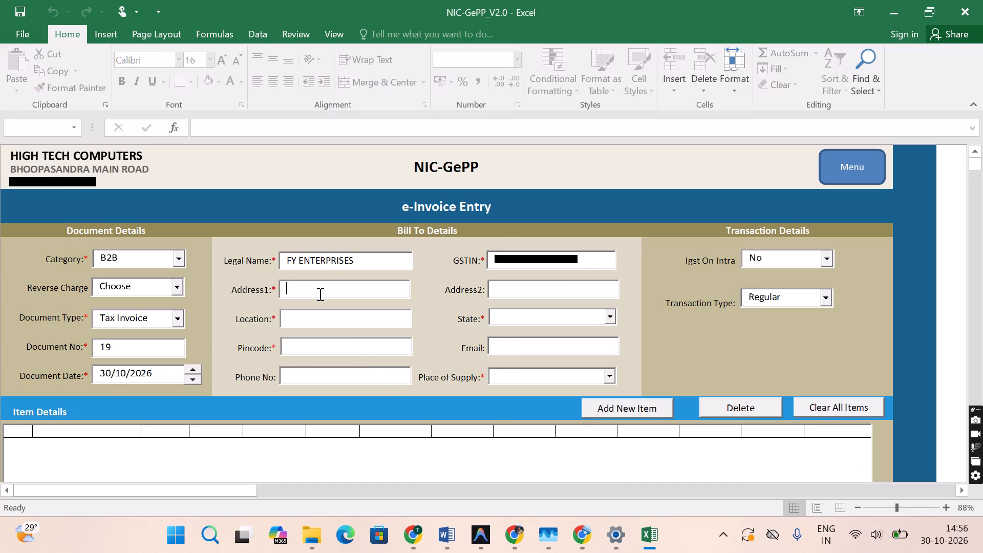
key(alt+Tab)
scroll(409, 382, down, 3)
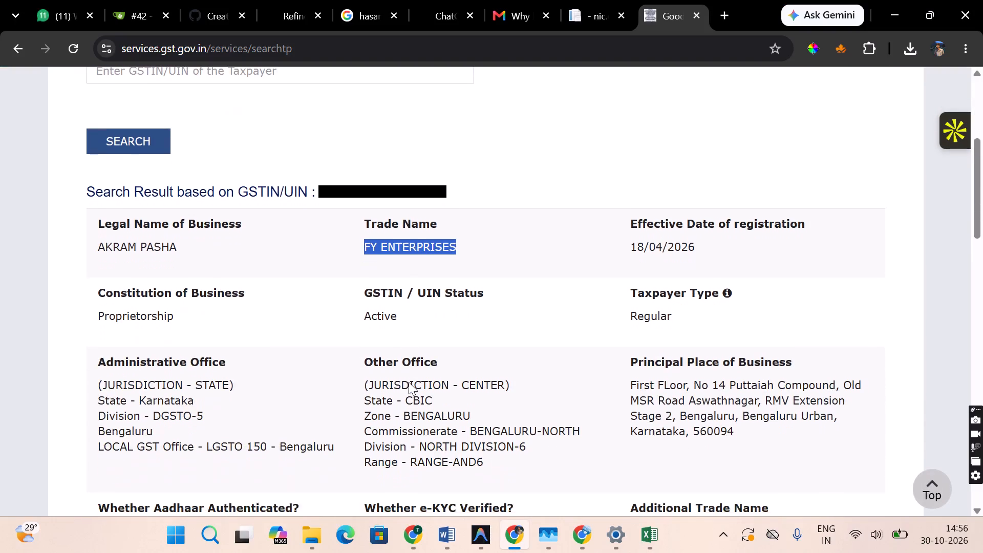
scroll(409, 382, down, 6)
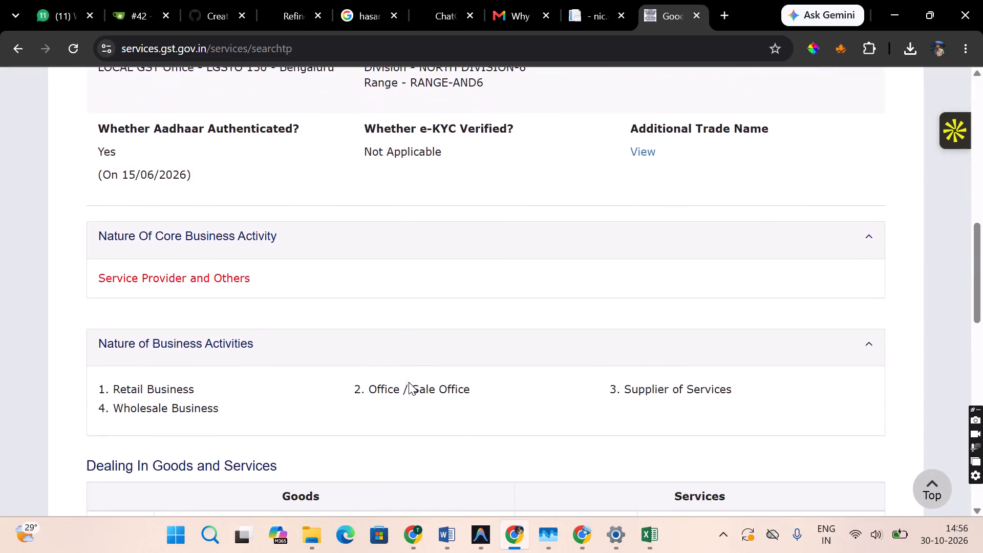
scroll(409, 382, down, 4)
scroll(409, 382, up, 4)
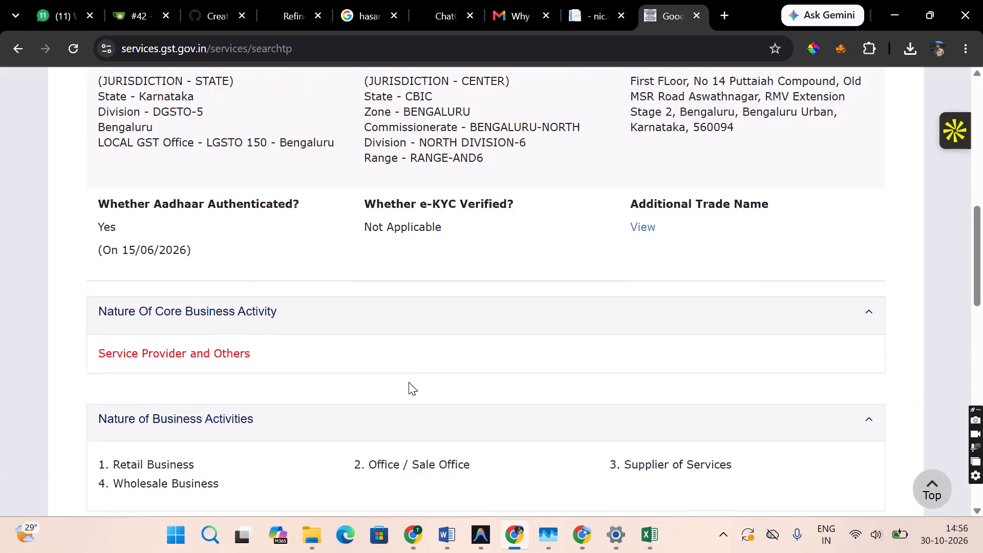
scroll(409, 382, up, 5)
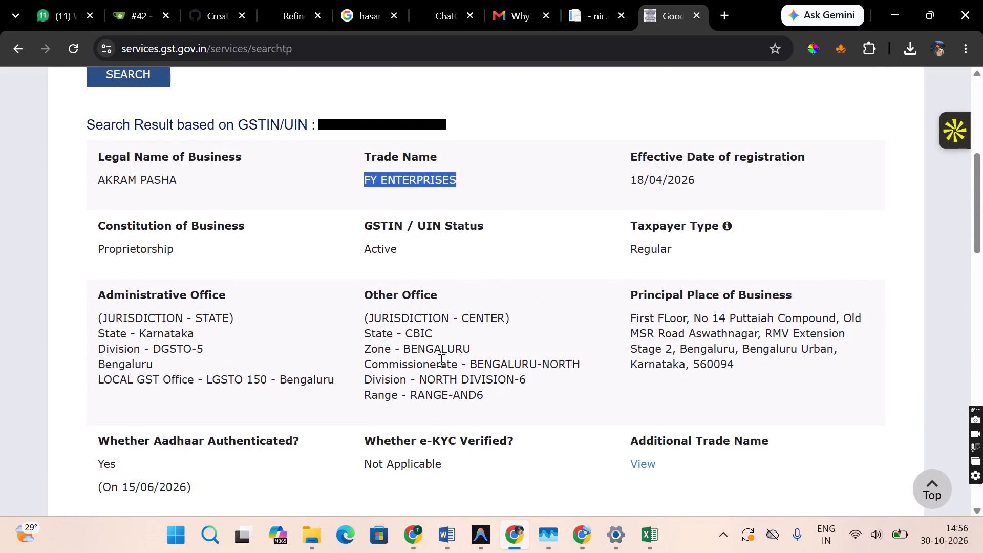
key(alt+Tab)
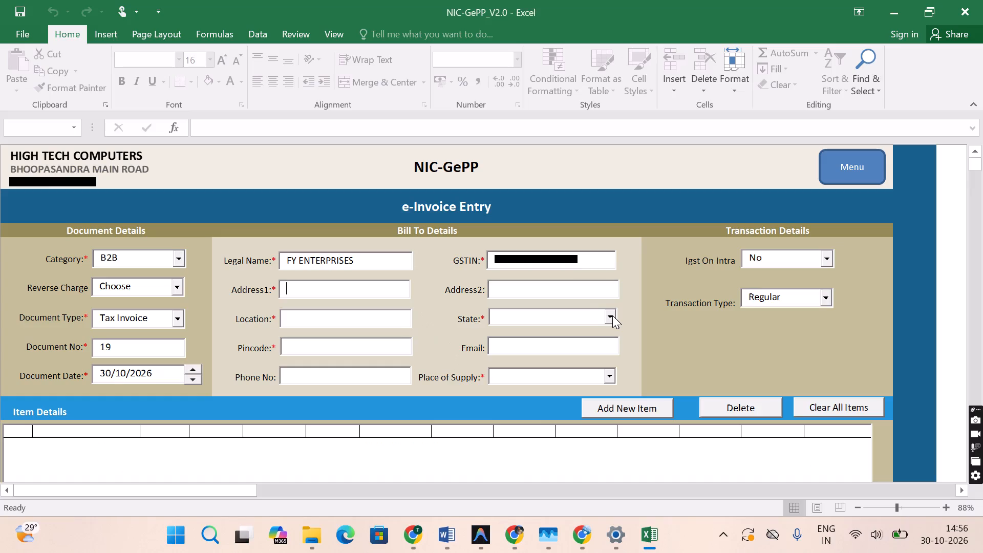
key(alt+Tab)
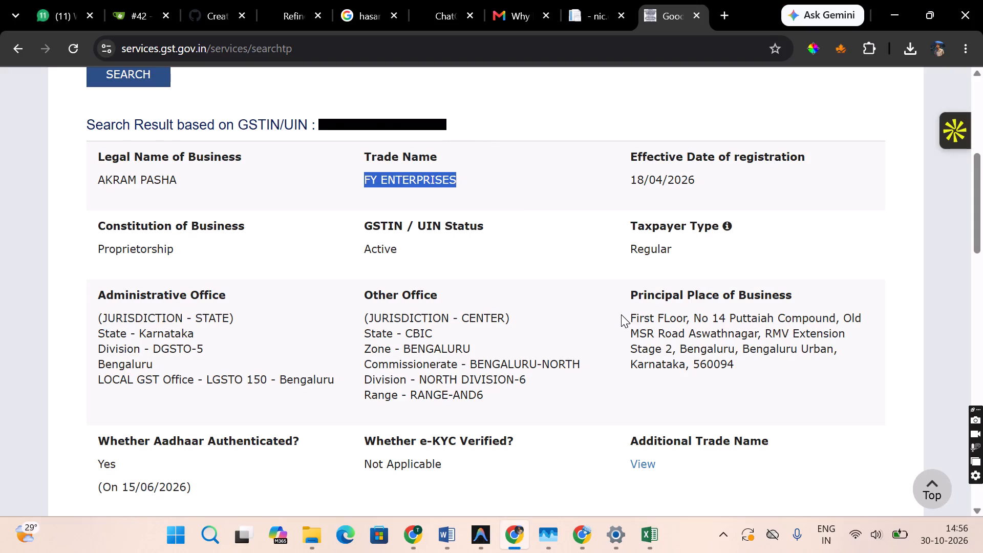
drag(621, 314, 786, 304)
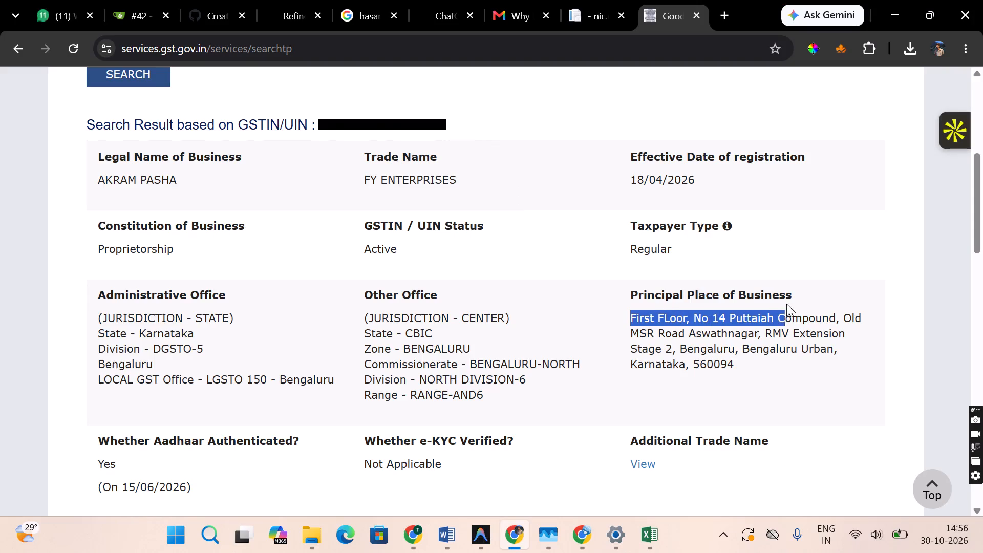
drag(786, 304, 838, 304)
key(ctrl+c)
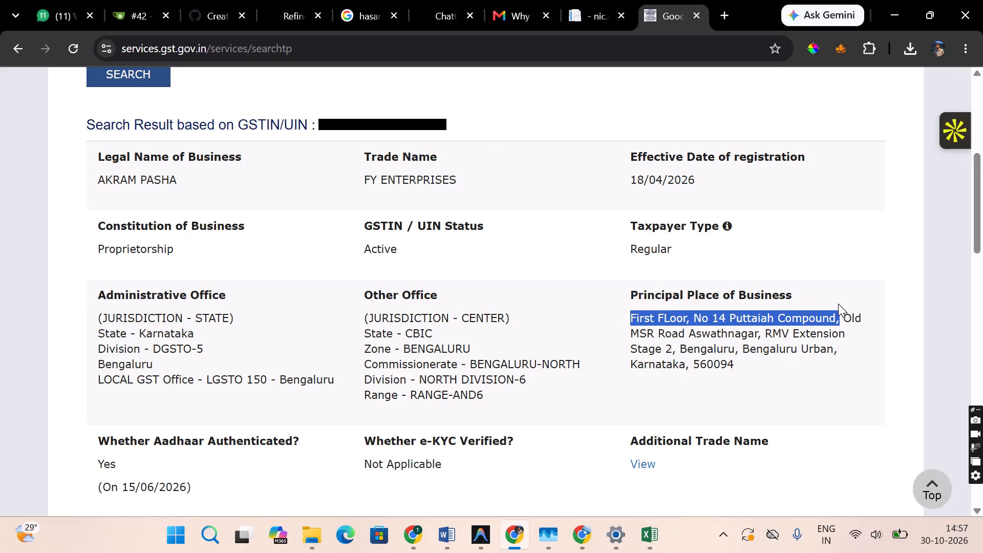
key(alt+Tab)
key(ctrl+v)
Fill the Bill To Location with the road, area and stage part of the buyer's address from the GST portal.
key(alt+Tab)
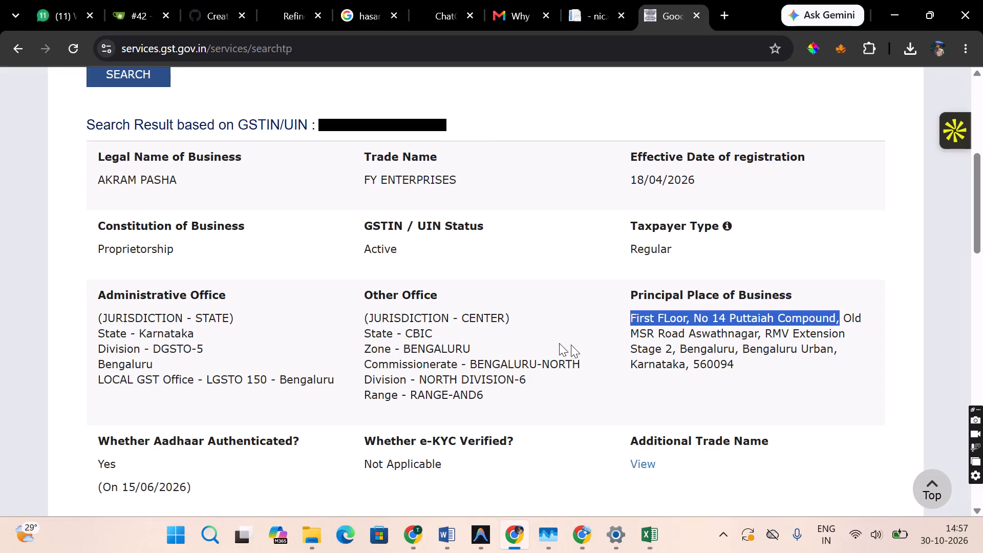
drag(846, 312, 675, 355)
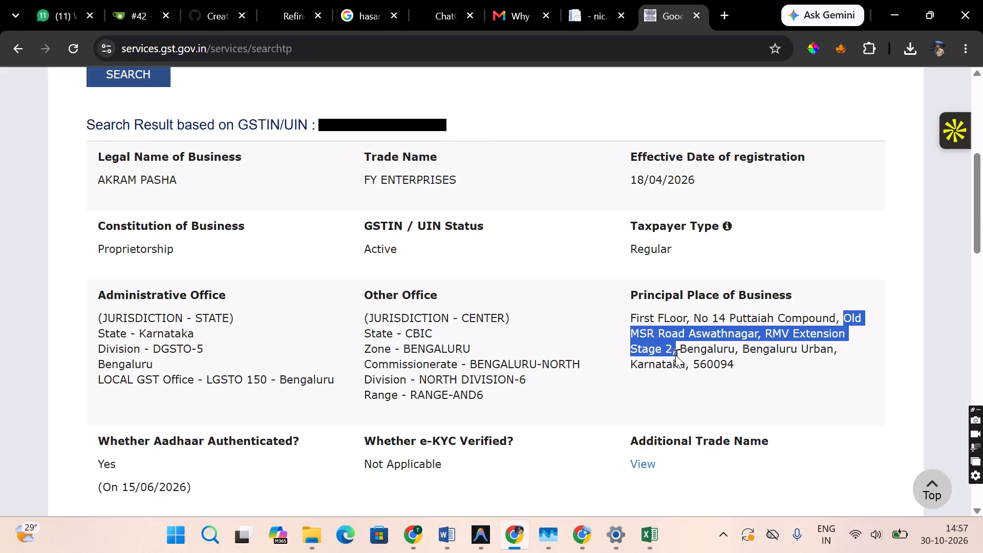
drag(675, 355, 675, 356)
key(ctrl+c)
key(alt+Tab)
key(alt+Tab)
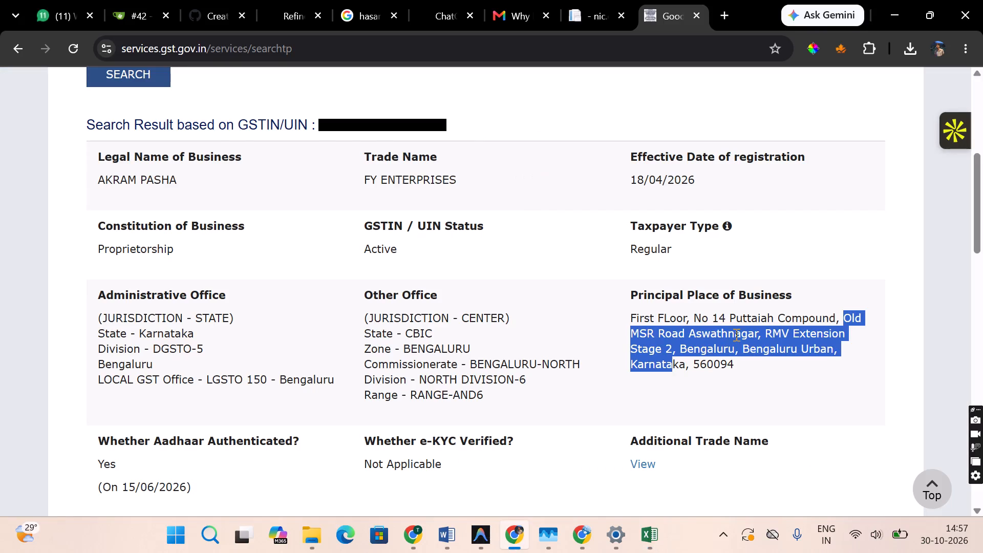
click(735, 334)
drag(841, 315, 672, 345)
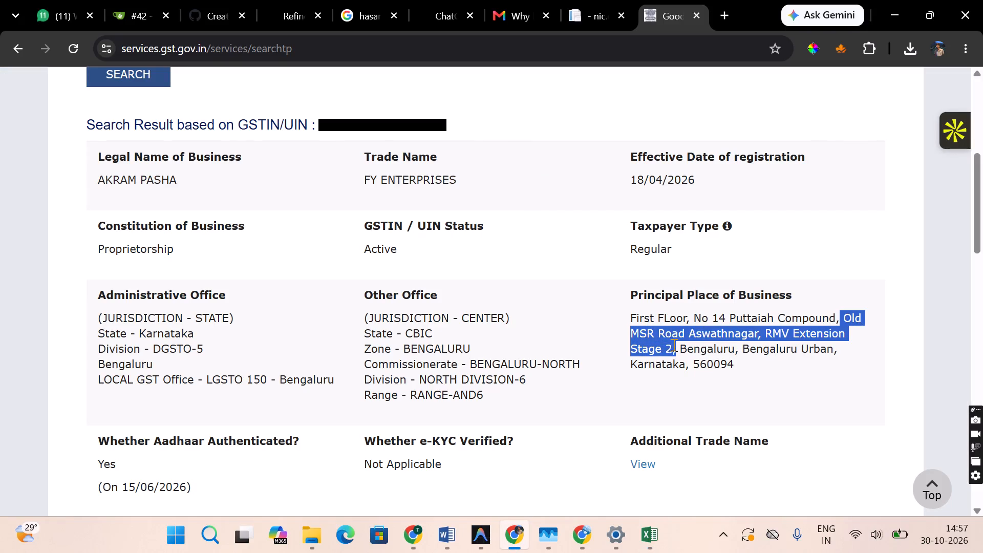
drag(672, 345, 671, 347)
key(ctrl+c)
key(alt+Tab)
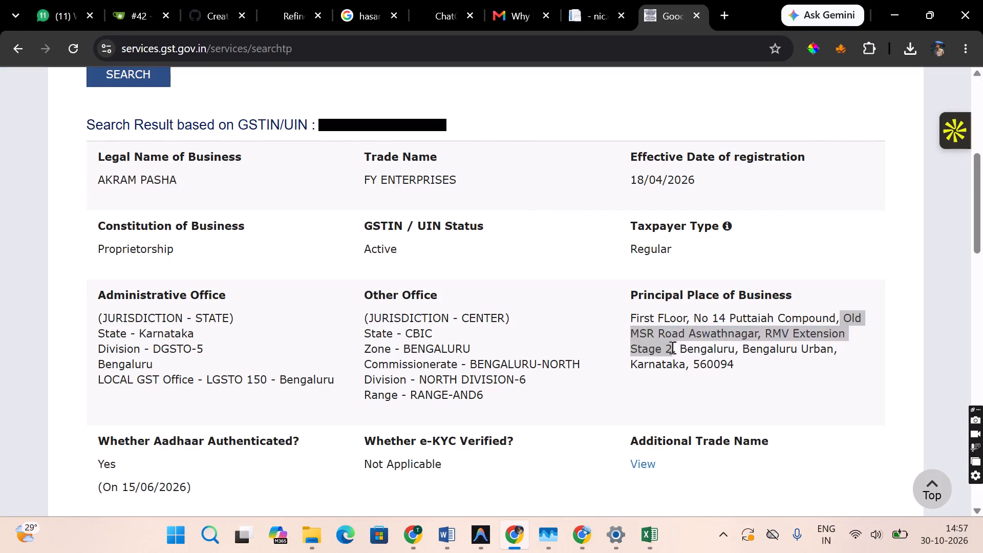
click(343, 325)
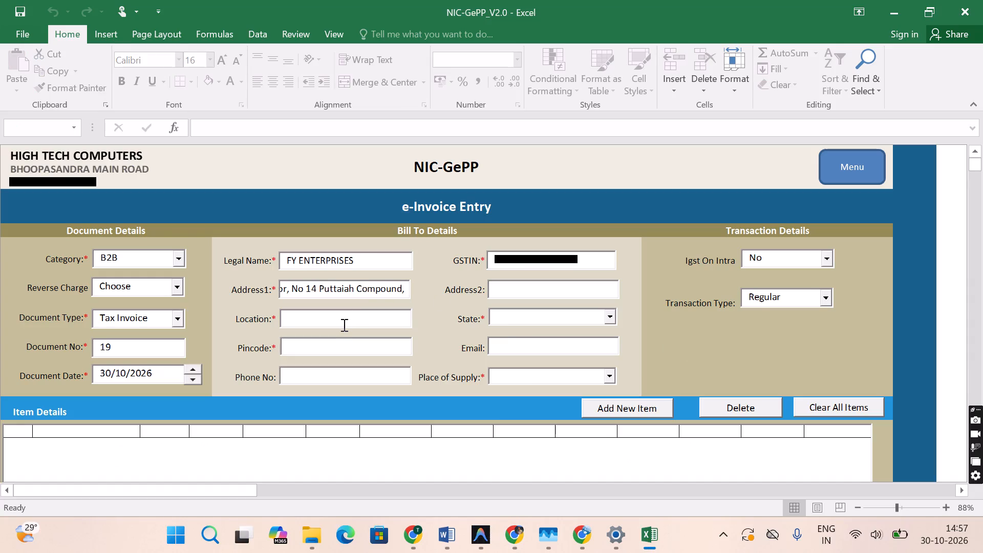
key(ctrl+v)
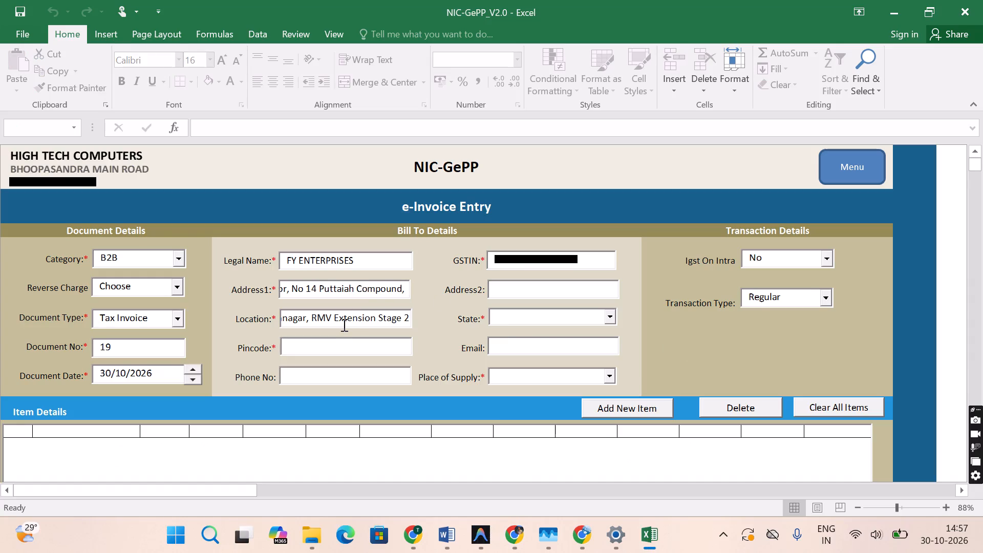
Append the city, district and state from the buyer's GST portal address to the Bill To Location, after a space.
key(alt+Tab)
drag(679, 345, 689, 366)
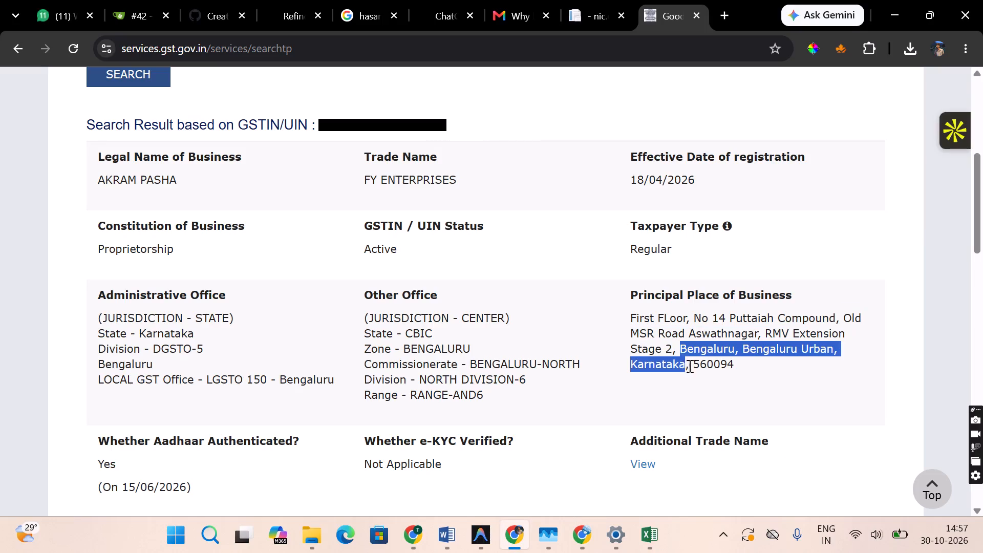
drag(689, 366, 691, 370)
key(ctrl+c)
key(alt+Tab)
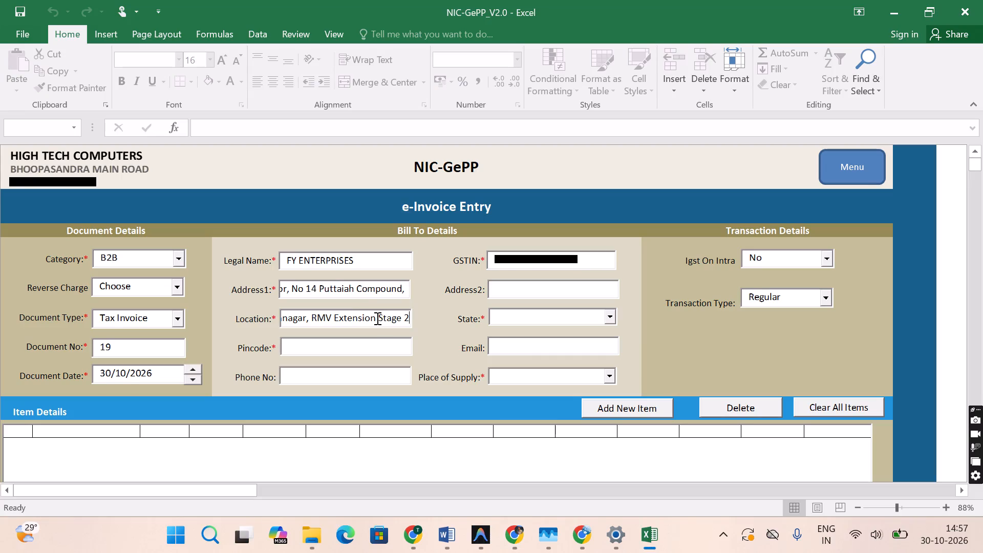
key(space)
key(ctrl+v)
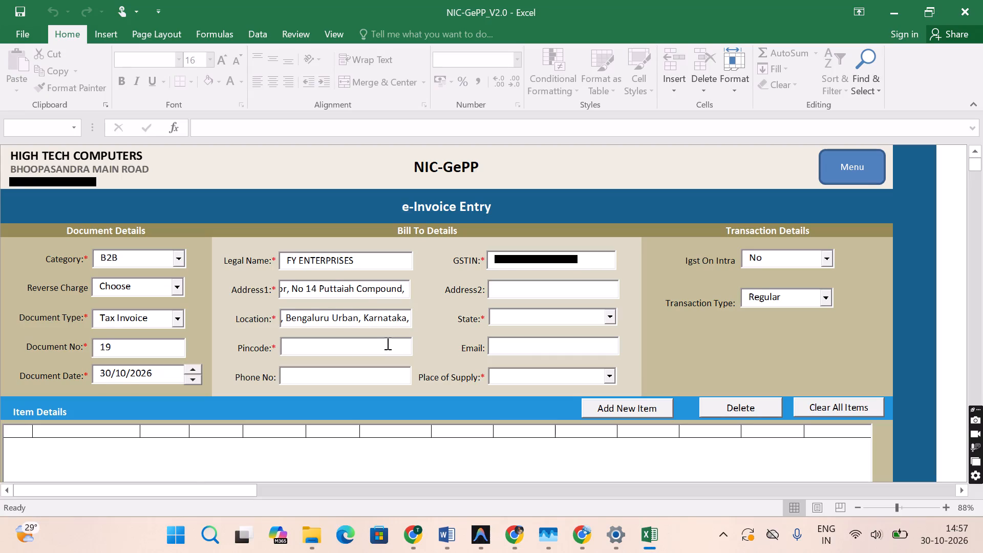
Fill the Bill To Pincode with the postal code from the buyer's GST portal address and remove the leading space.
click(388, 343)
key(alt+Tab)
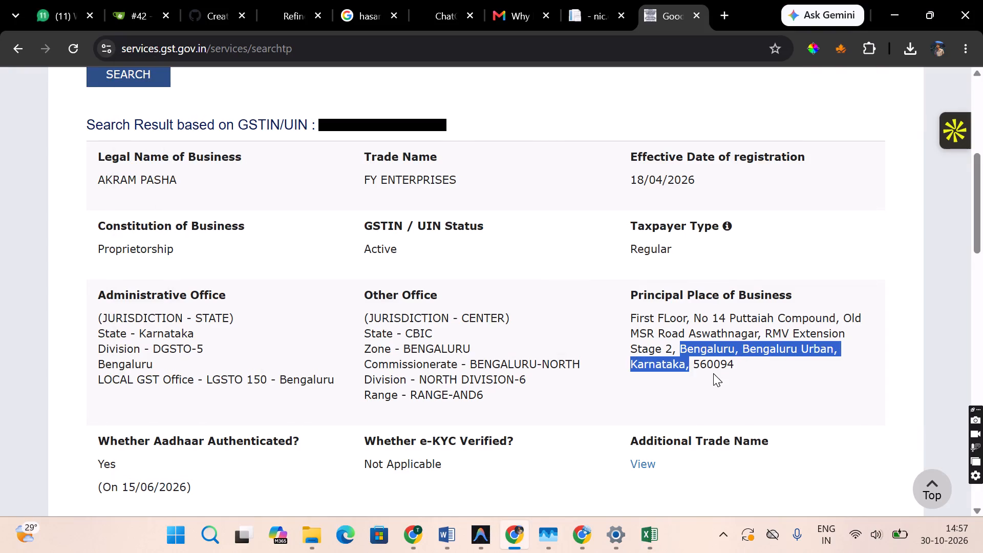
double_click(710, 365)
key(ctrl+c)
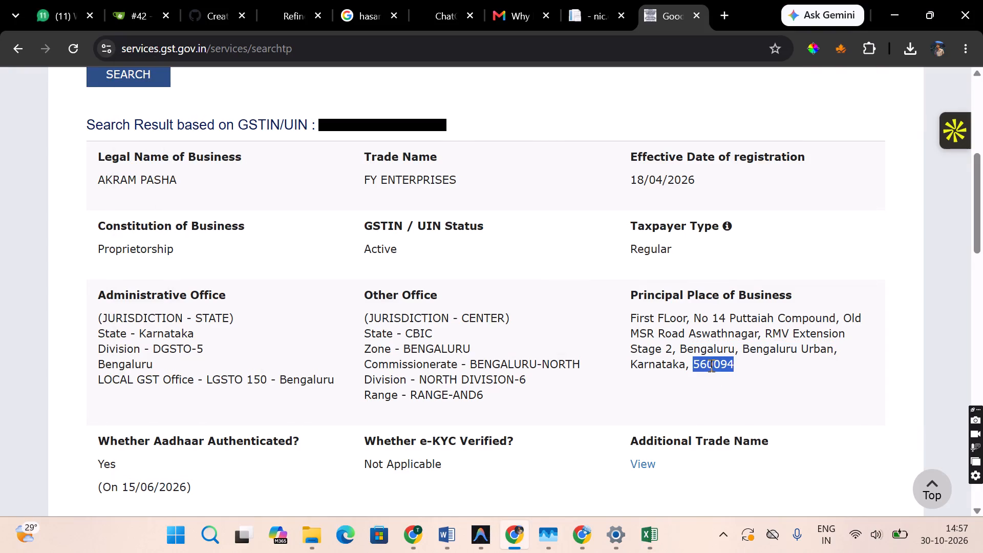
key(alt+Tab)
key(ctrl+v)
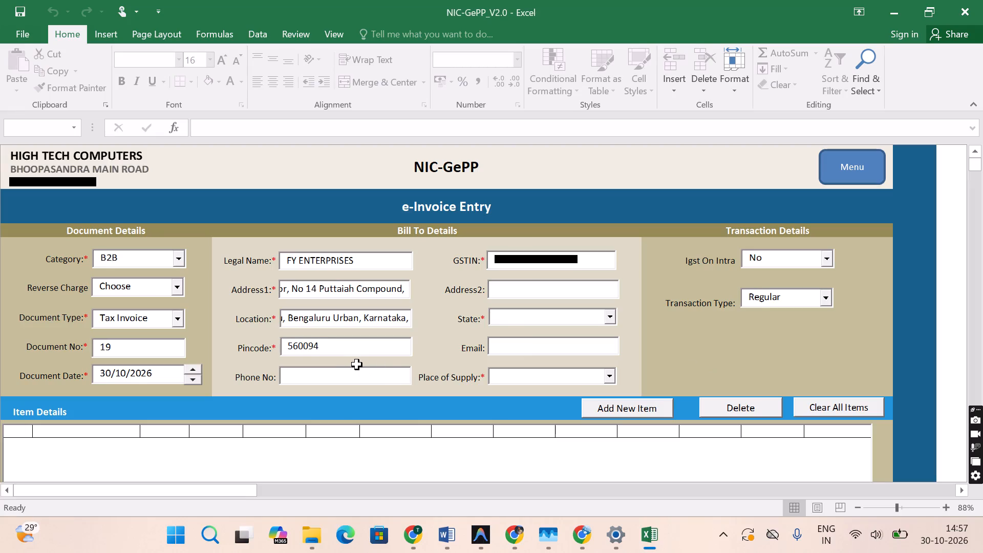
click(288, 345)
key(BackSpace)
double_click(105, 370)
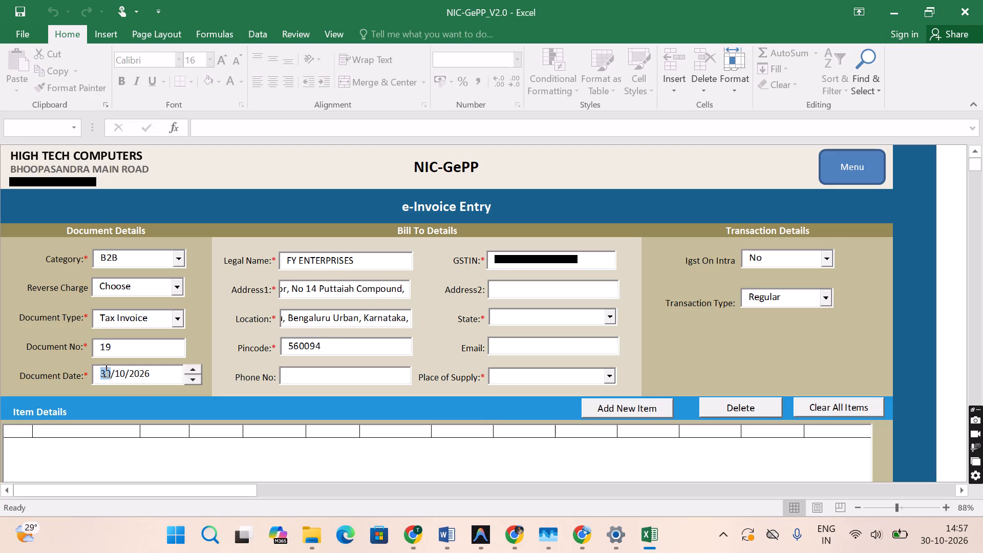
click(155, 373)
Set both the Bill To State and the Place of Supply to KARNATAKA.
click(534, 290)
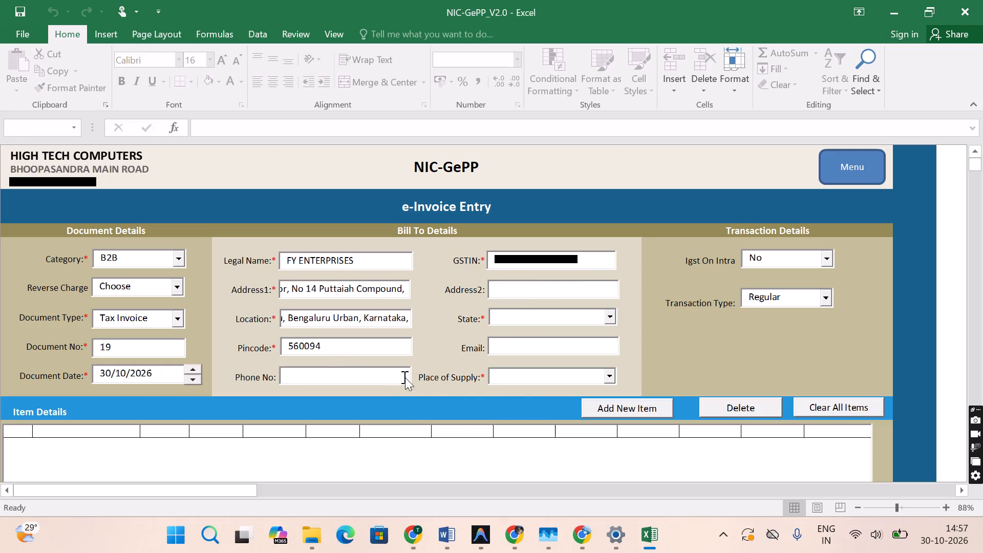
click(608, 316)
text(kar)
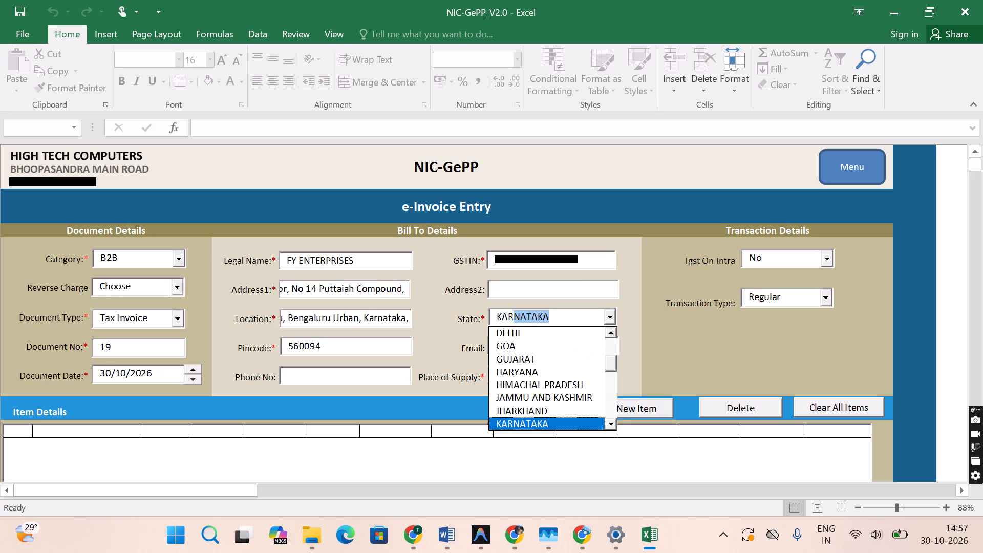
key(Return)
click(596, 347)
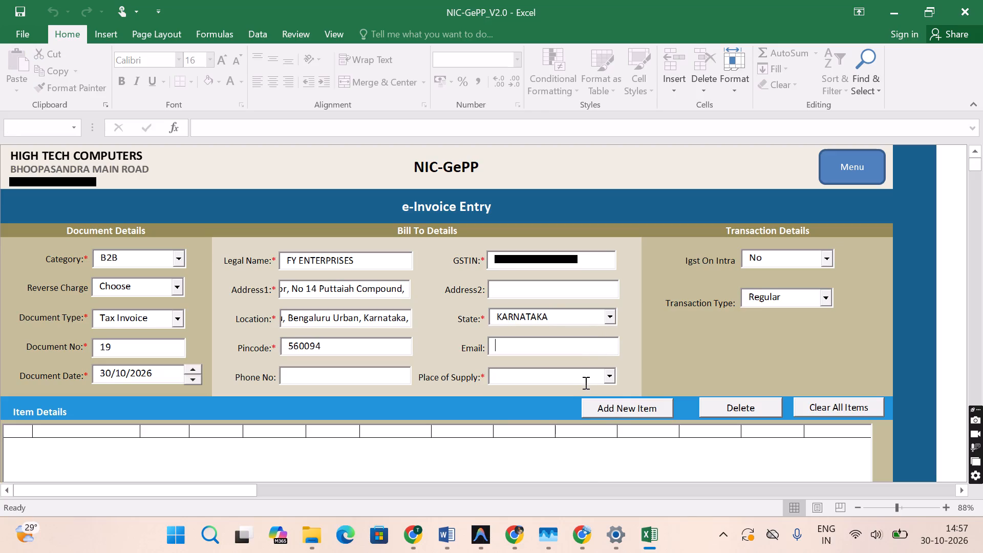
click(611, 375)
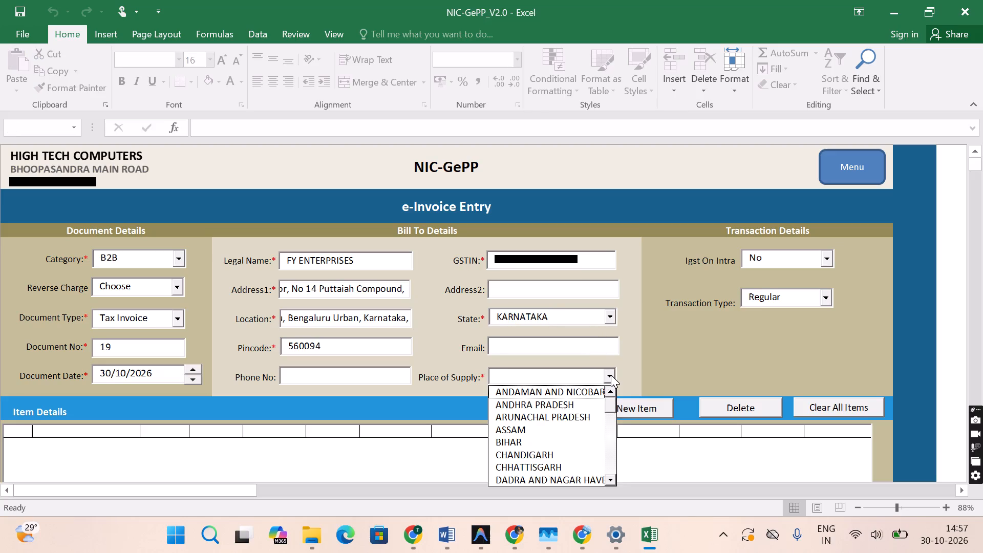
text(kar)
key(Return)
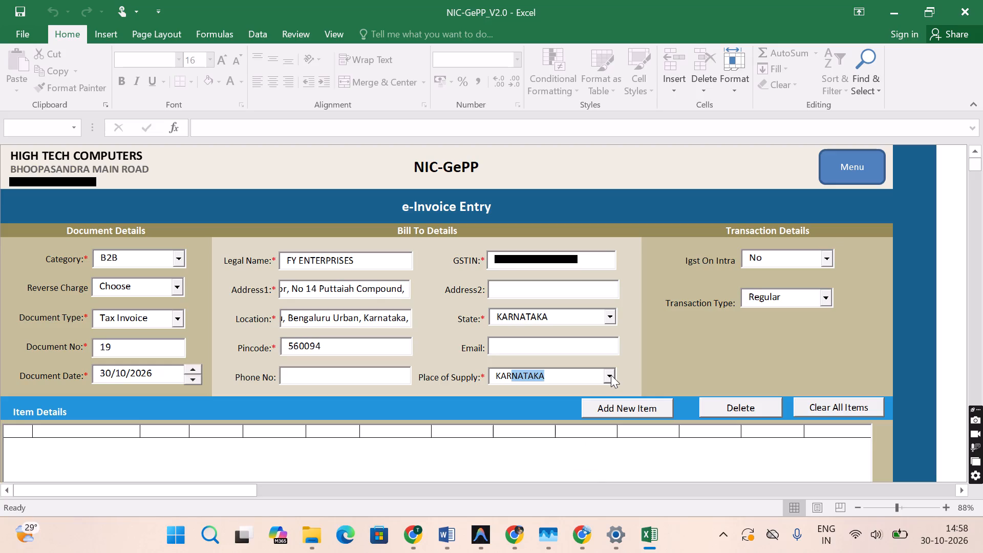
click(649, 368)
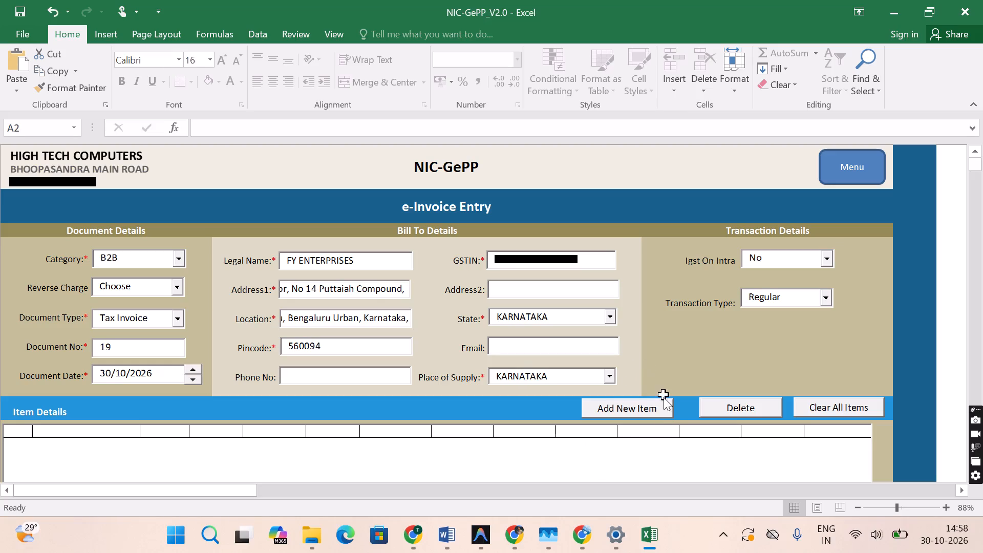
Start a new item for the e-invoice and give it Sl No 1.
click(660, 411)
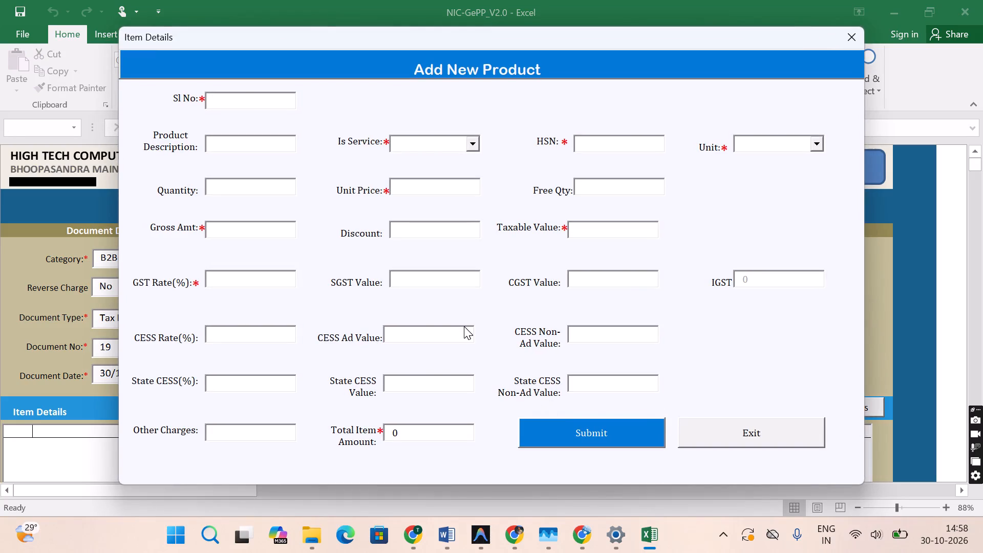
click(245, 100)
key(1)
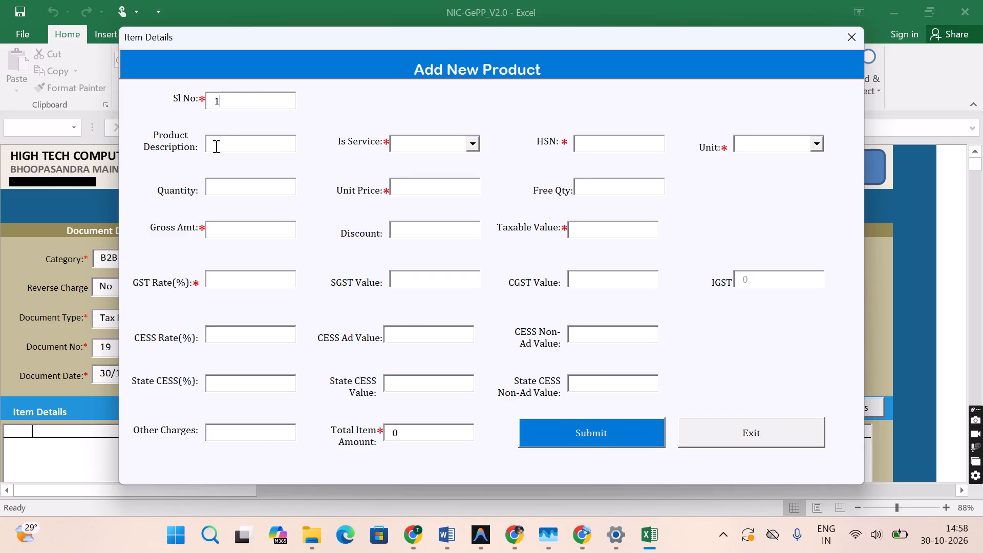
Enter "used computers accescories" as the item's Product Description.
click(230, 144)
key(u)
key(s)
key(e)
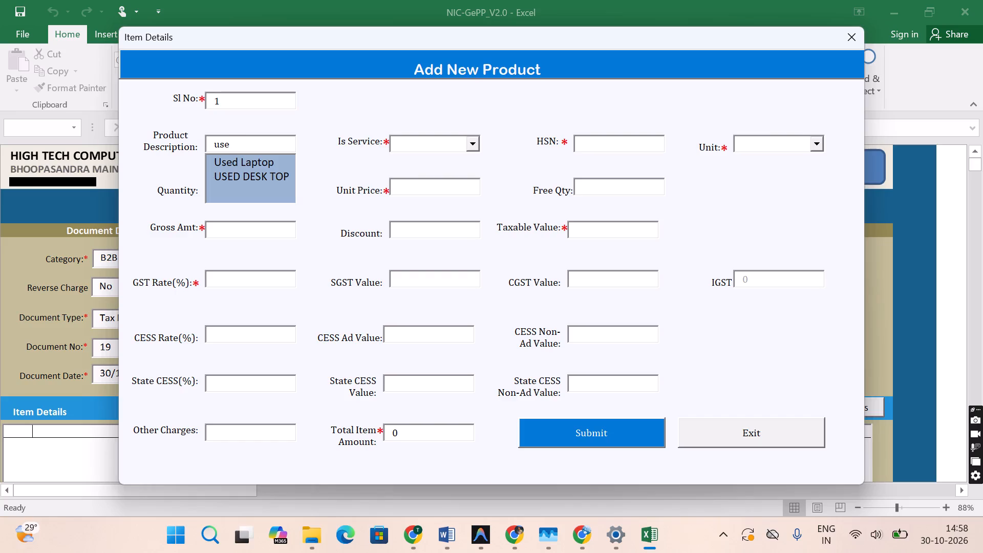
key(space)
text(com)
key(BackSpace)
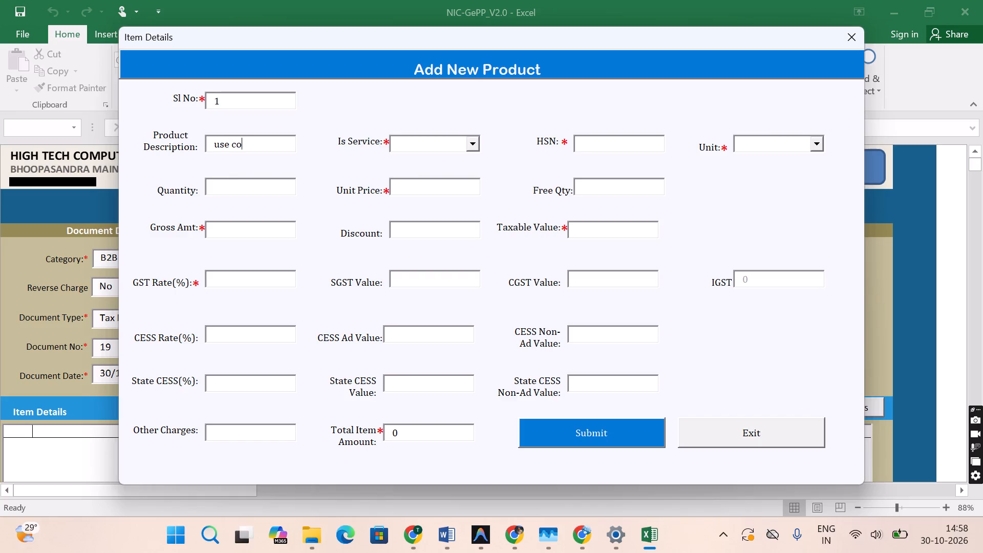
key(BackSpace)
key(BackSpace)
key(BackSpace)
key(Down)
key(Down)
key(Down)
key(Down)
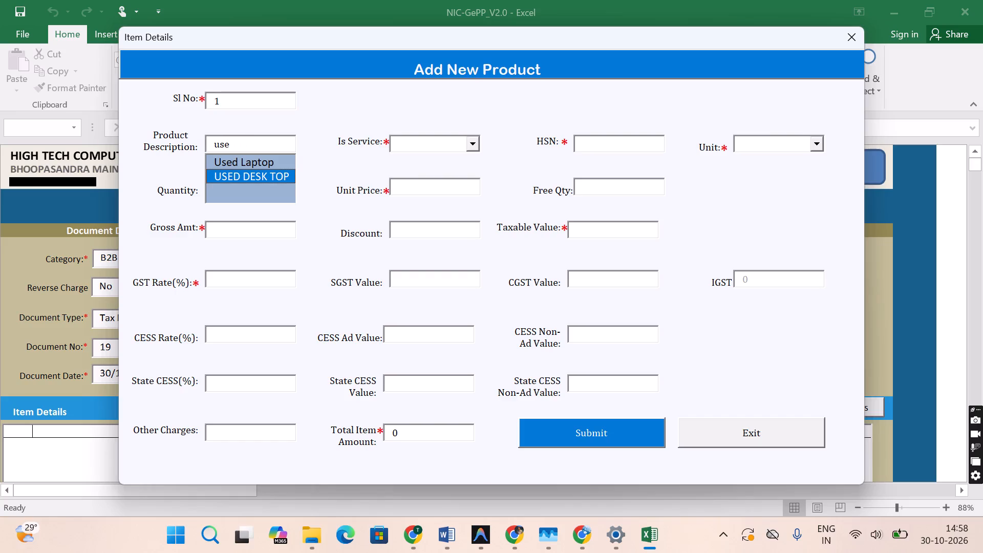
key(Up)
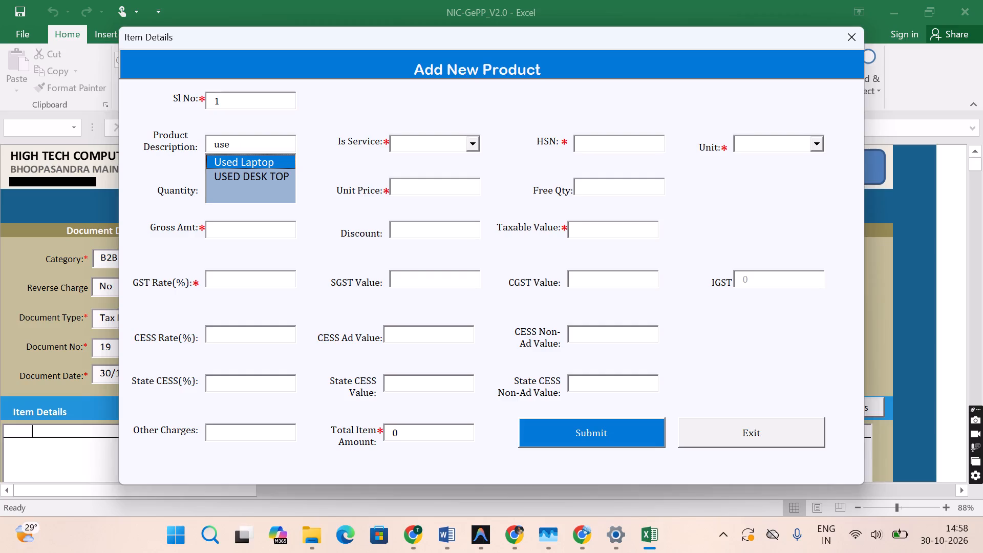
click(255, 142)
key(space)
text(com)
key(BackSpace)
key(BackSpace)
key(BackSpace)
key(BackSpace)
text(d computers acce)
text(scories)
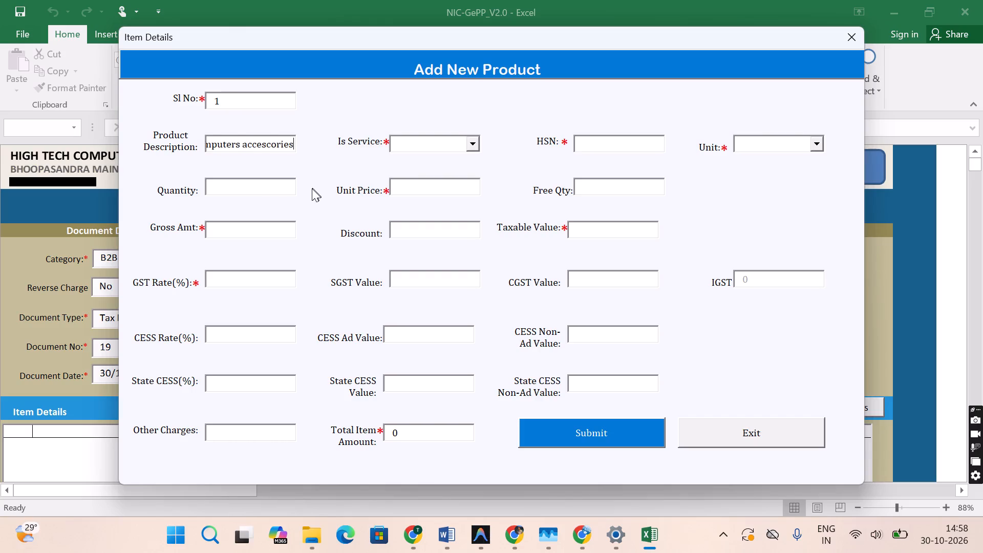
Get the correct spelling "accessories" from a browser search suggestion and replace the misspelled last word of the Product Description with it.
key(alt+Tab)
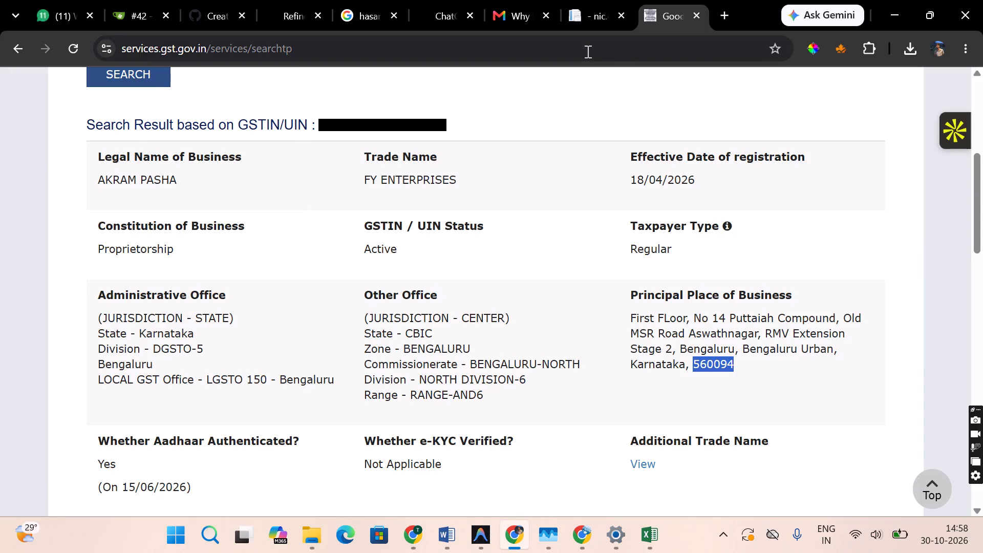
click(725, 2)
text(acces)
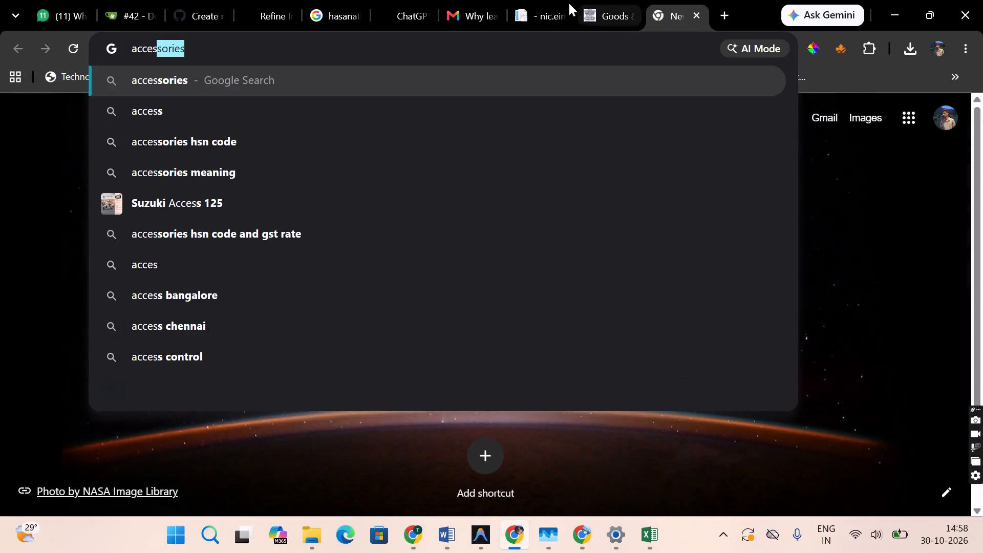
click(489, 48)
key(ctrl+a)
key(ctrl+c)
key(alt+Tab)
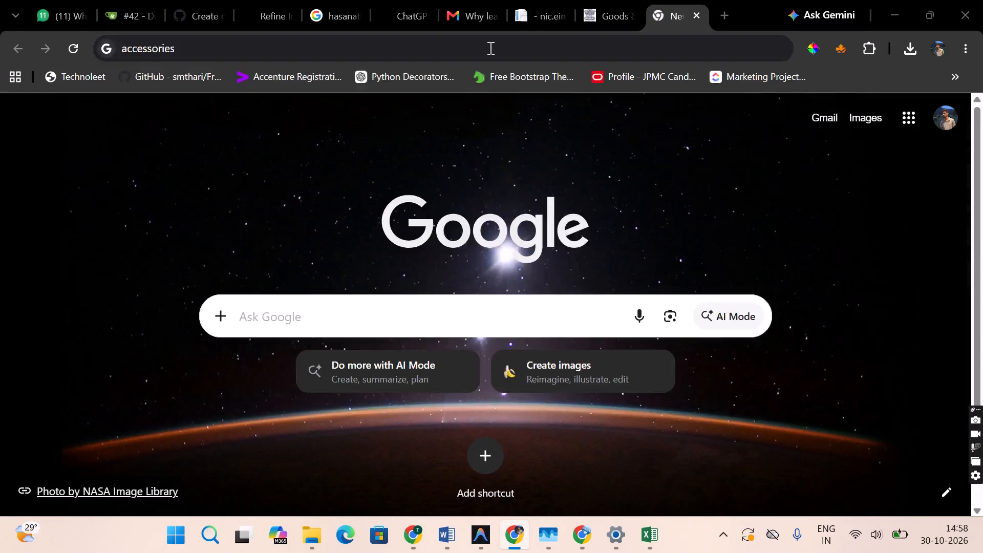
double_click(269, 144)
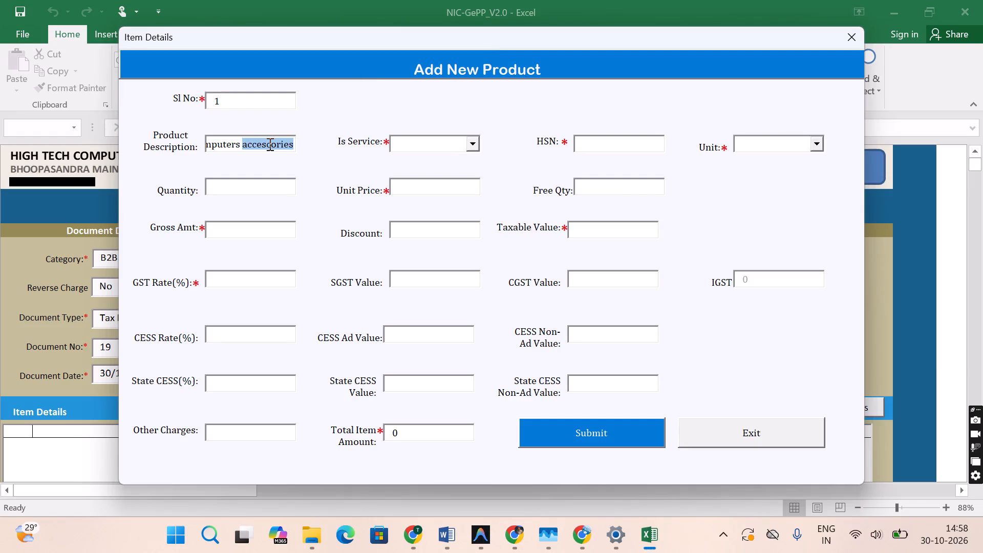
key(ctrl+v)
Set Is Service to No and enter HSN 84713090 for the item.
click(454, 141)
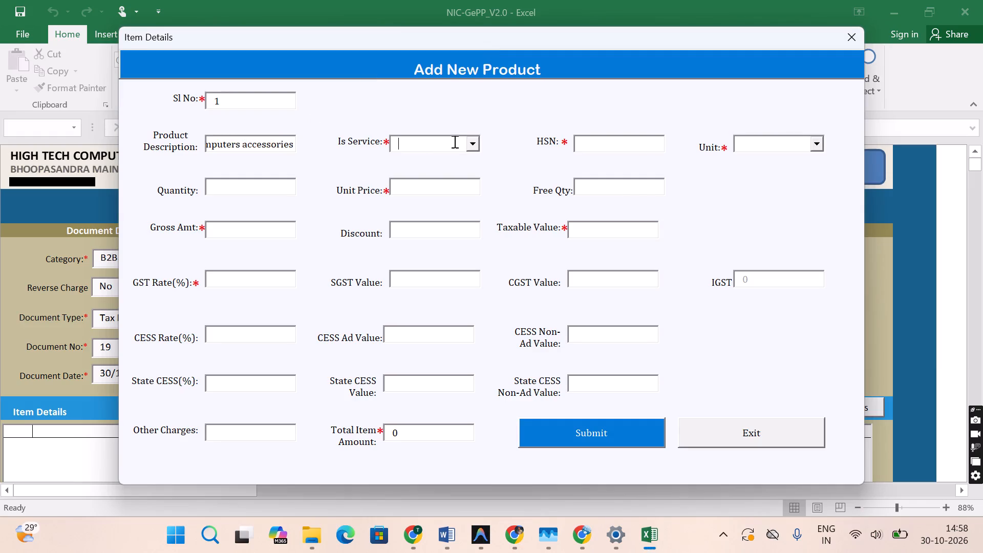
click(478, 141)
click(454, 169)
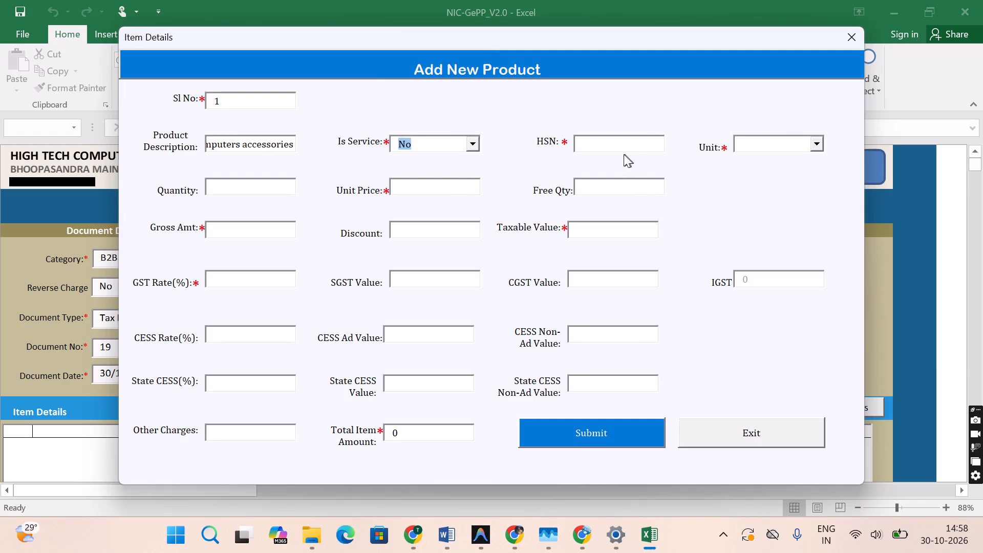
click(628, 147)
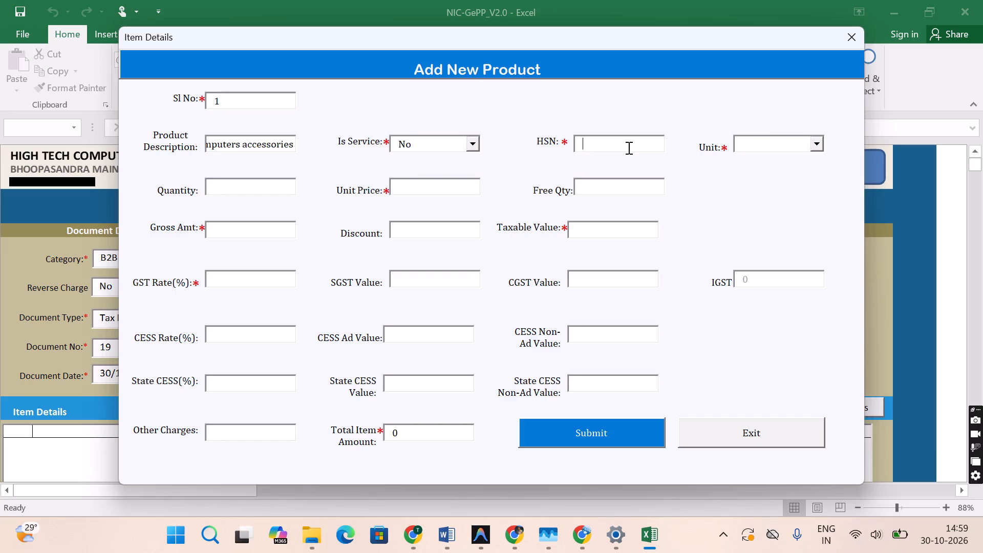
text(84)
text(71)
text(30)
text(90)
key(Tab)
Set the item's Unit to OTHERS.
click(821, 141)
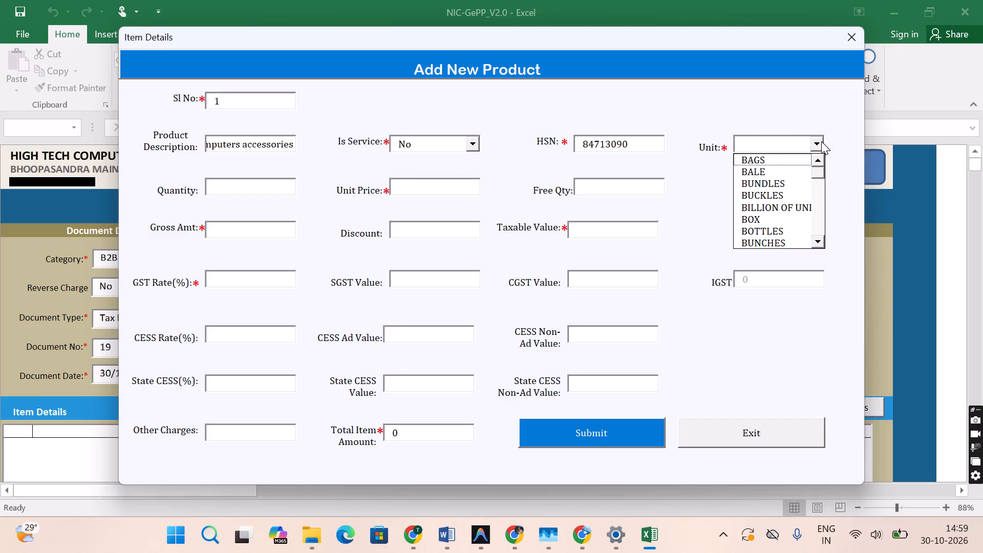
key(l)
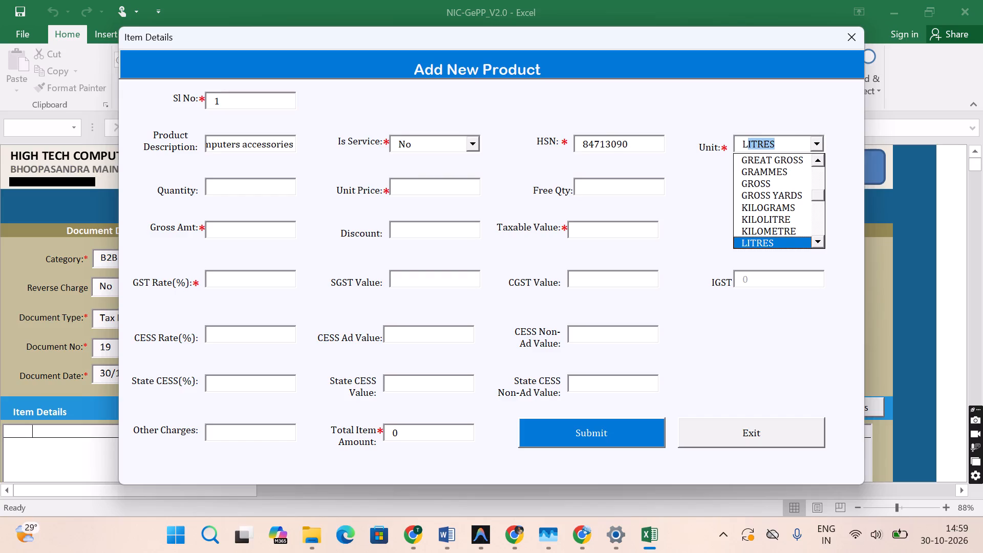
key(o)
key(BackSpace)
key(BackSpace)
key(BackSpace)
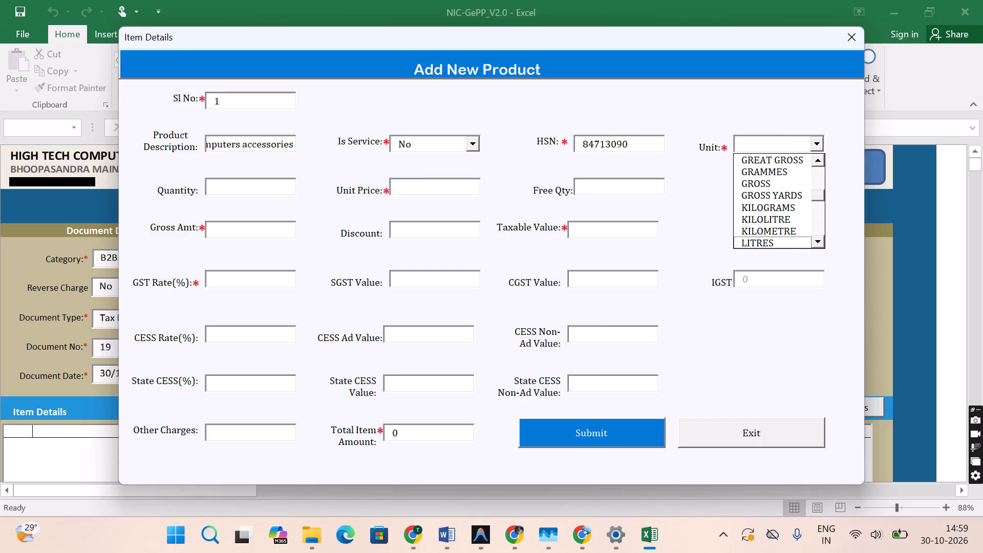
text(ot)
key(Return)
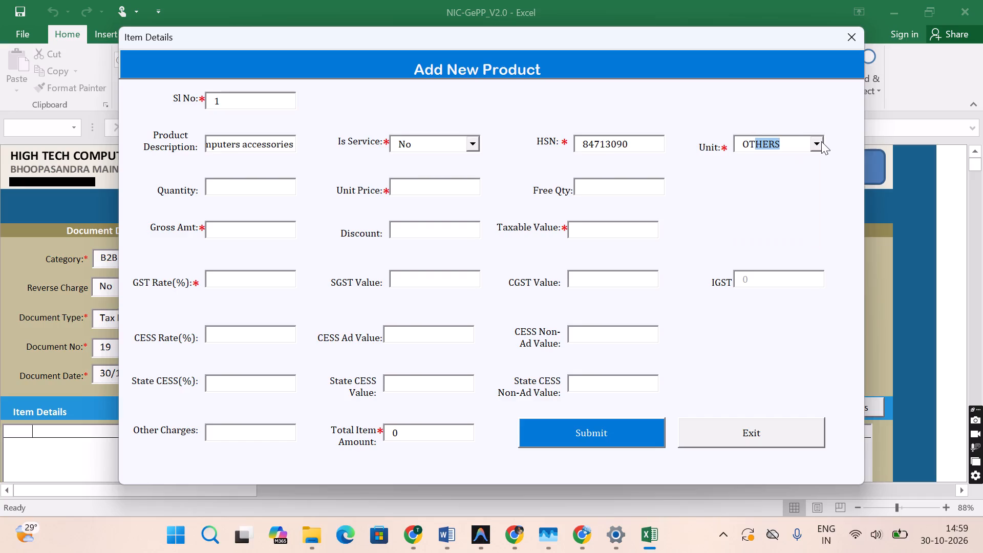
Enter Quantity 1, Unit Price 450000 and GST Rate 18% for the item, and submit it to the e-invoice.
click(732, 239)
click(240, 185)
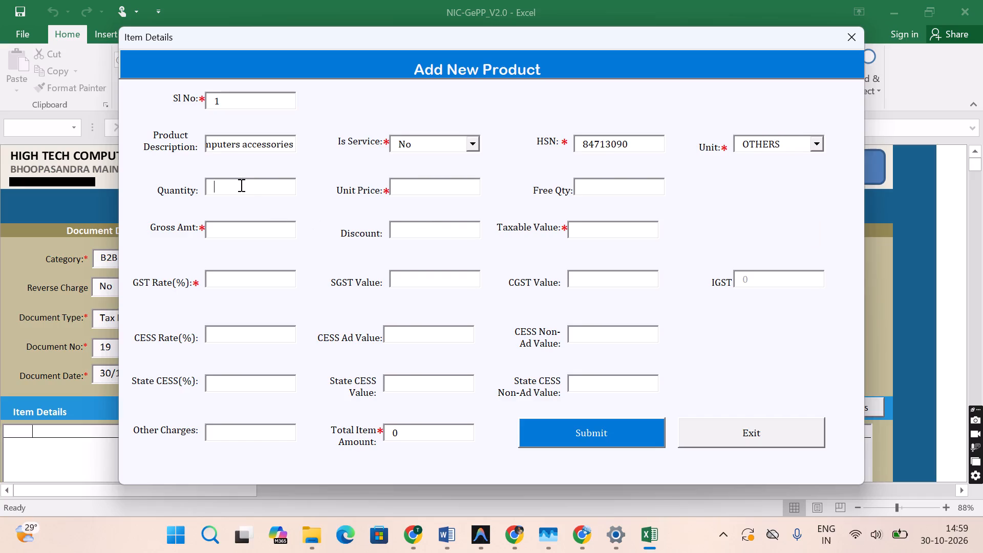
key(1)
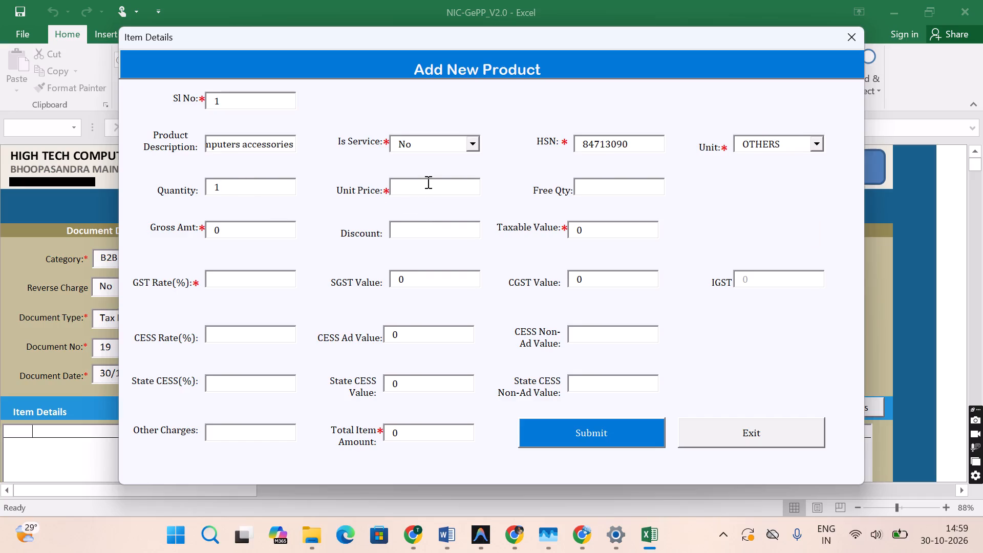
click(427, 182)
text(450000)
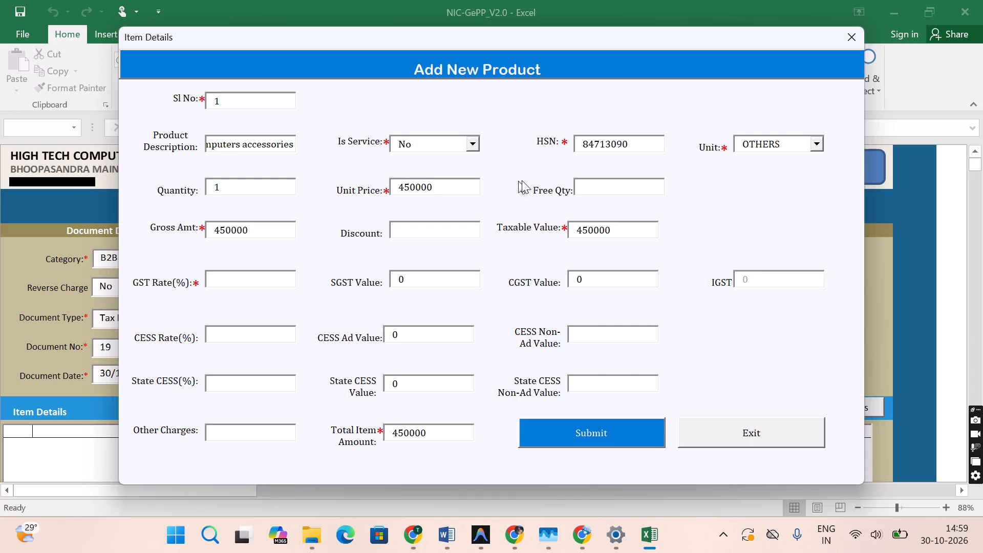
click(589, 185)
click(274, 274)
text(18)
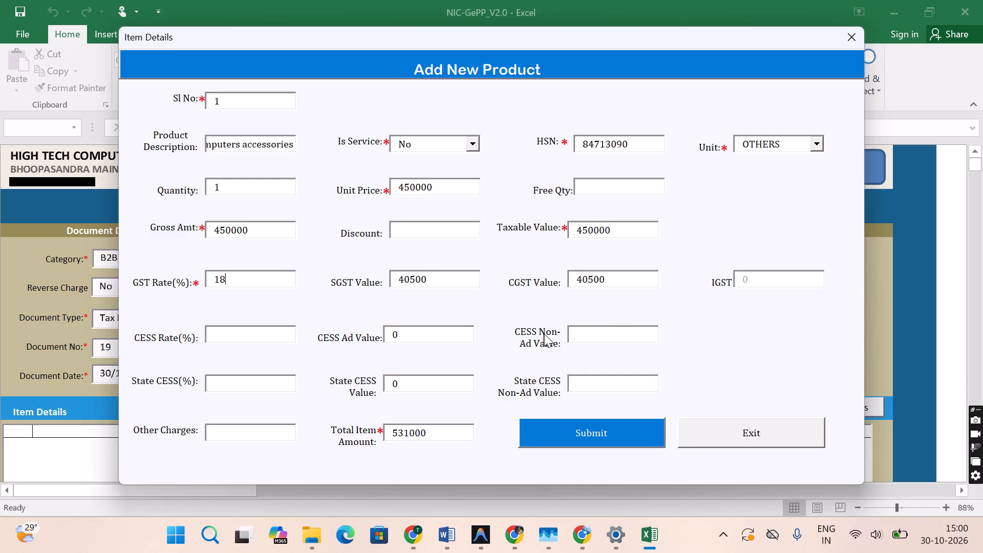
scroll(544, 334, down, 1)
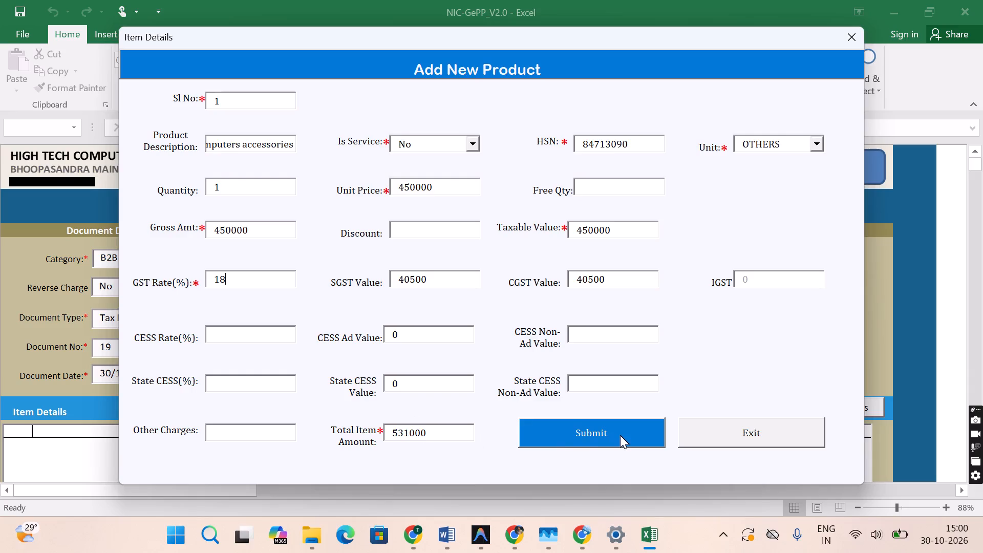
click(620, 435)
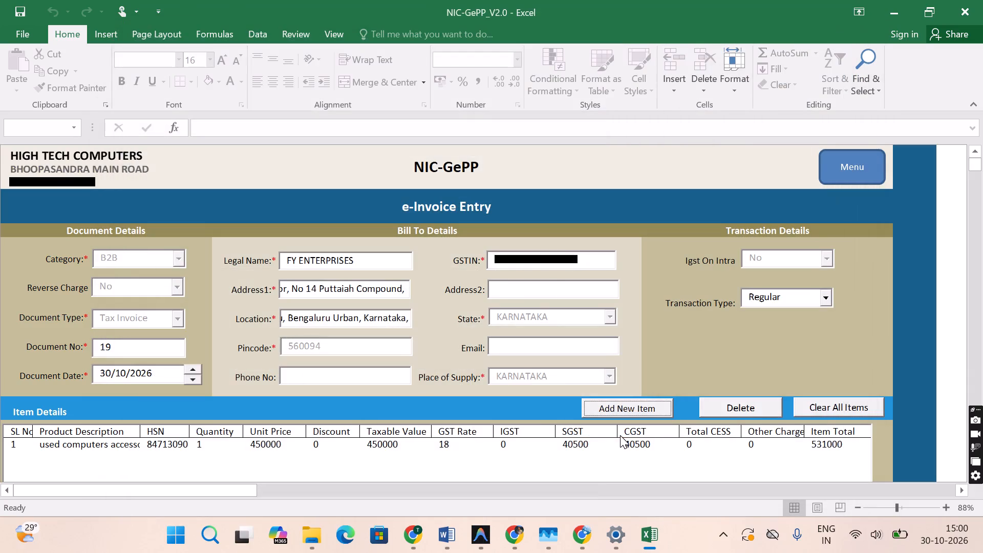
Open the e-invoice's E-Waybill Details and enter Road as the transport mode and 5km as the distance.
scroll(603, 452, down, 1)
drag(974, 165, 978, 192)
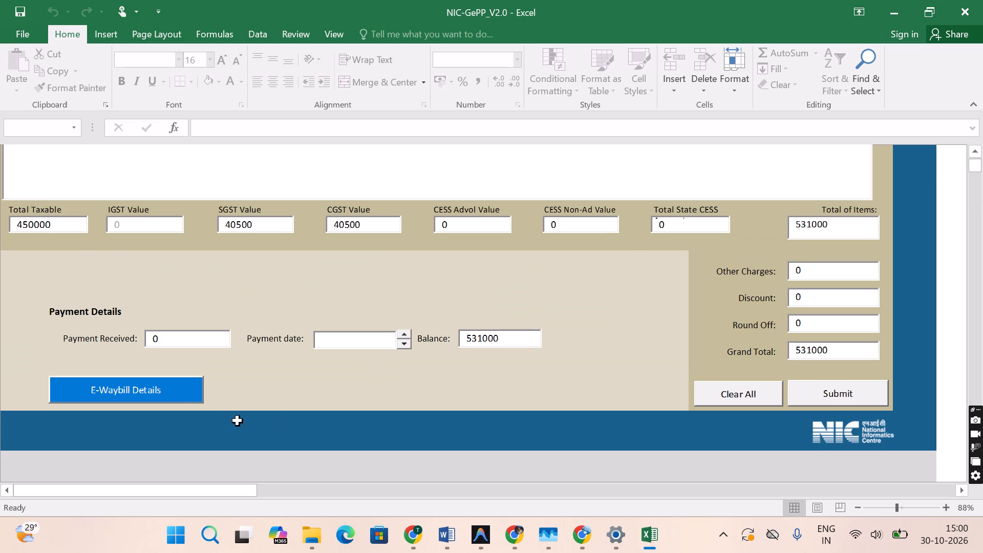
click(145, 390)
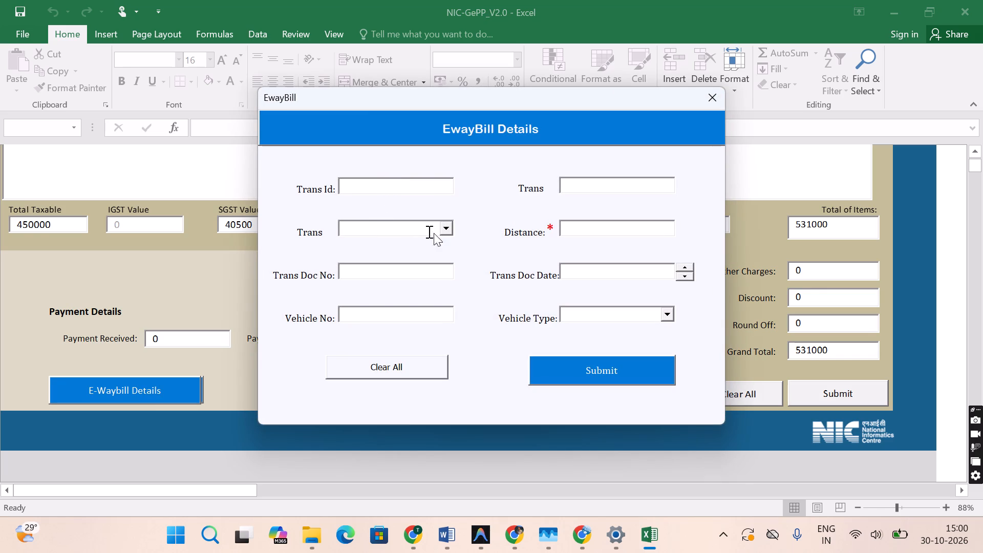
click(447, 231)
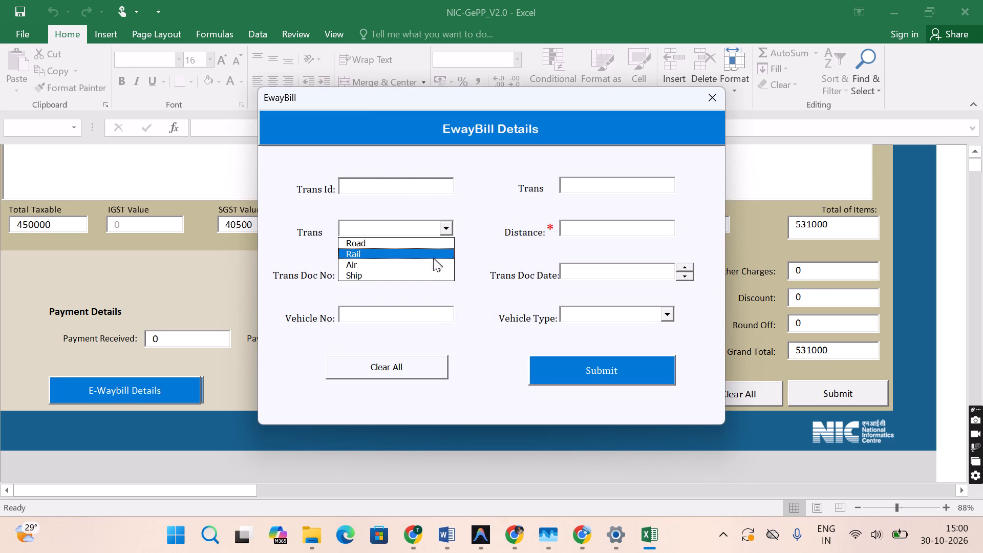
click(431, 245)
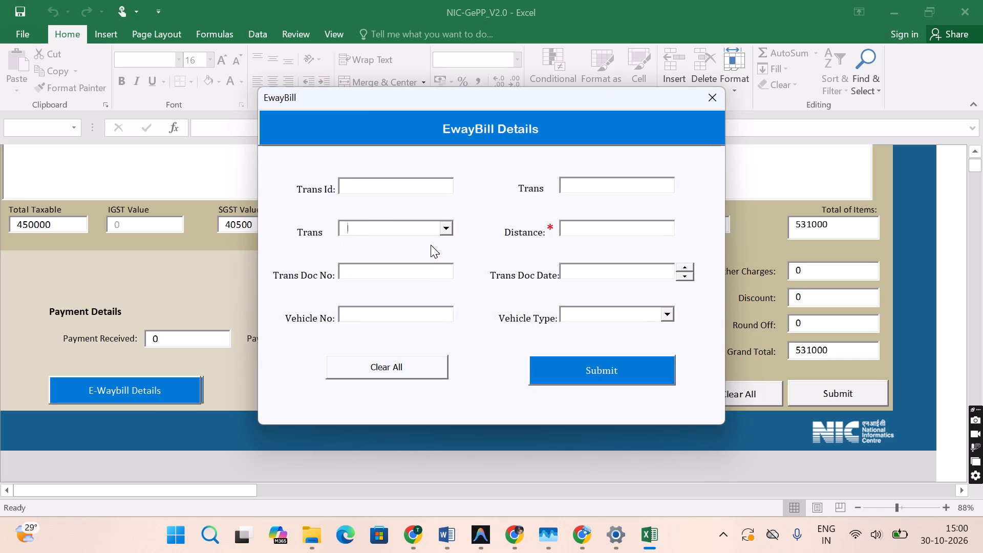
click(423, 275)
click(649, 235)
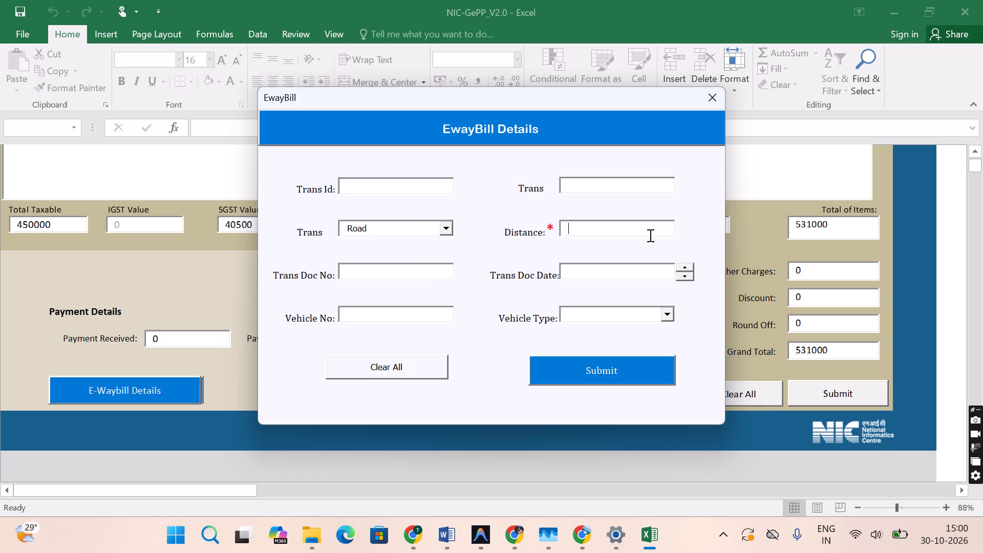
click(649, 235)
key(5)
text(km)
click(615, 267)
Enter the vehicle's registration number and set Vehicle Type to Regular in the e-way bill details.
click(432, 309)
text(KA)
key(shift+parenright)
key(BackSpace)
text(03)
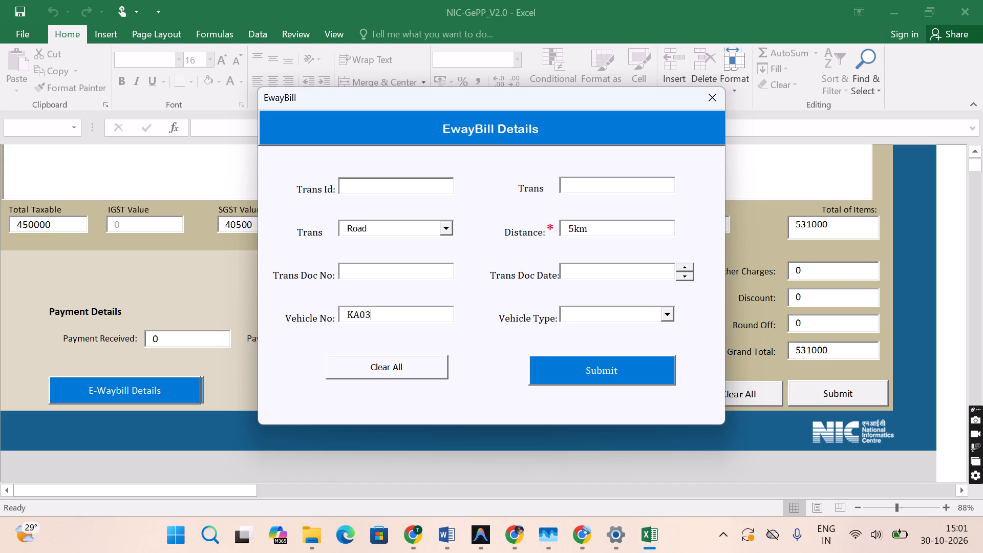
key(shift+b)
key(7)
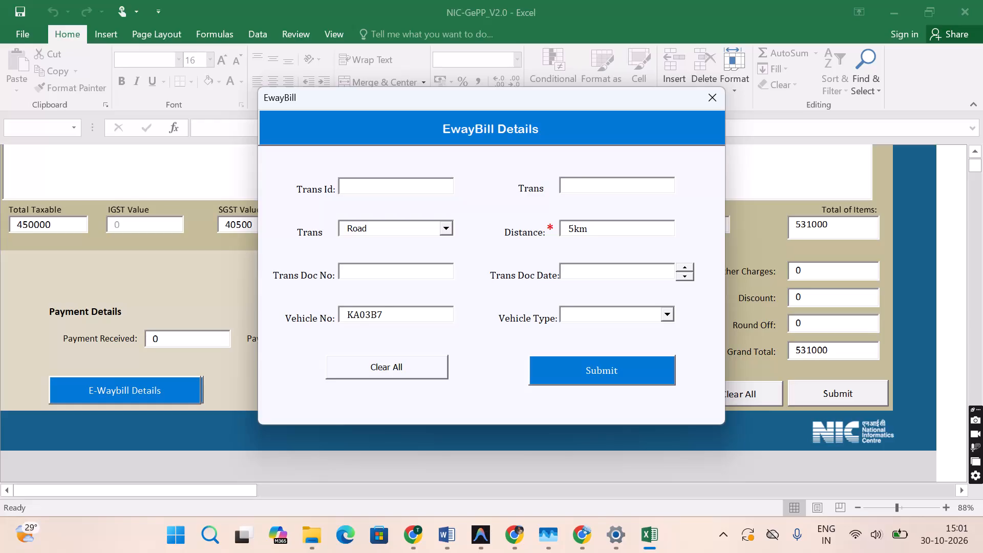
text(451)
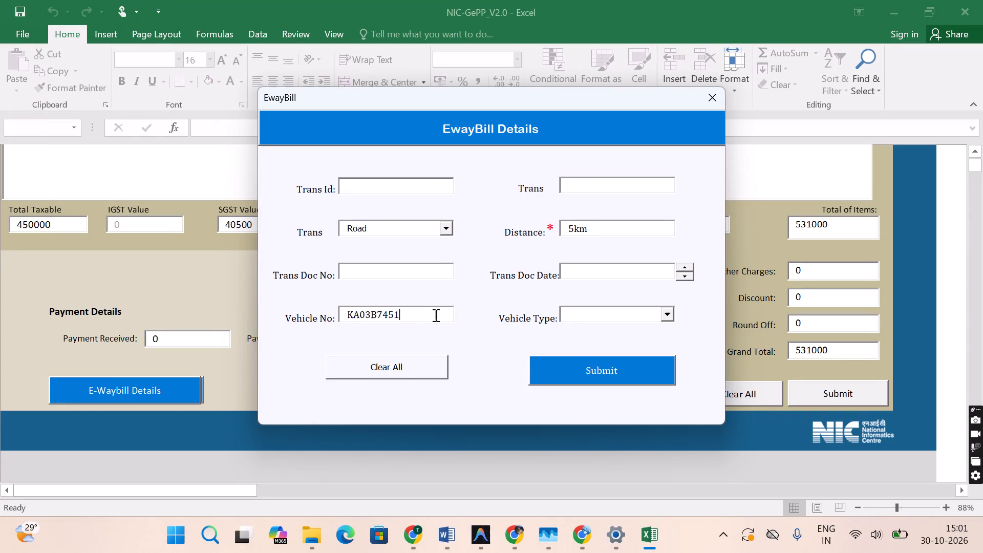
click(631, 314)
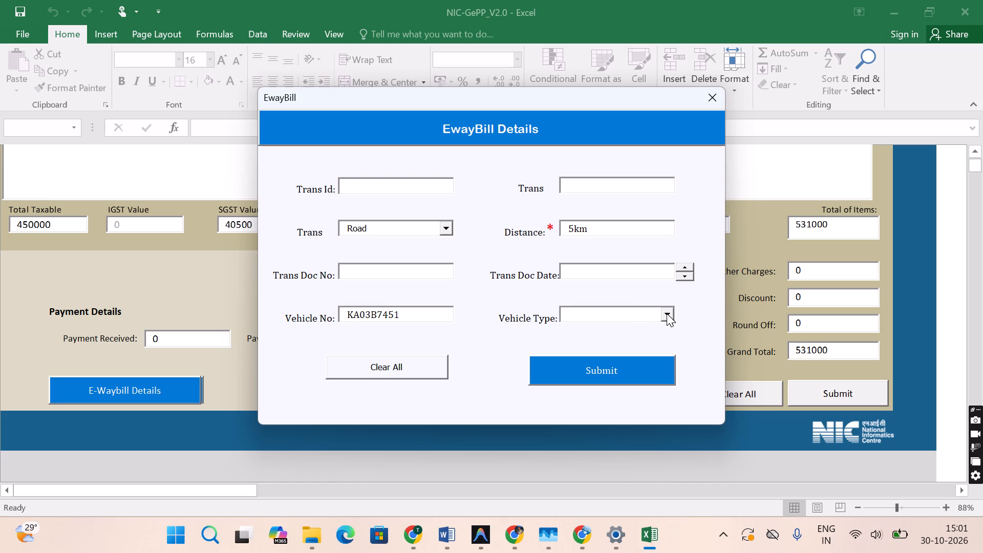
click(667, 313)
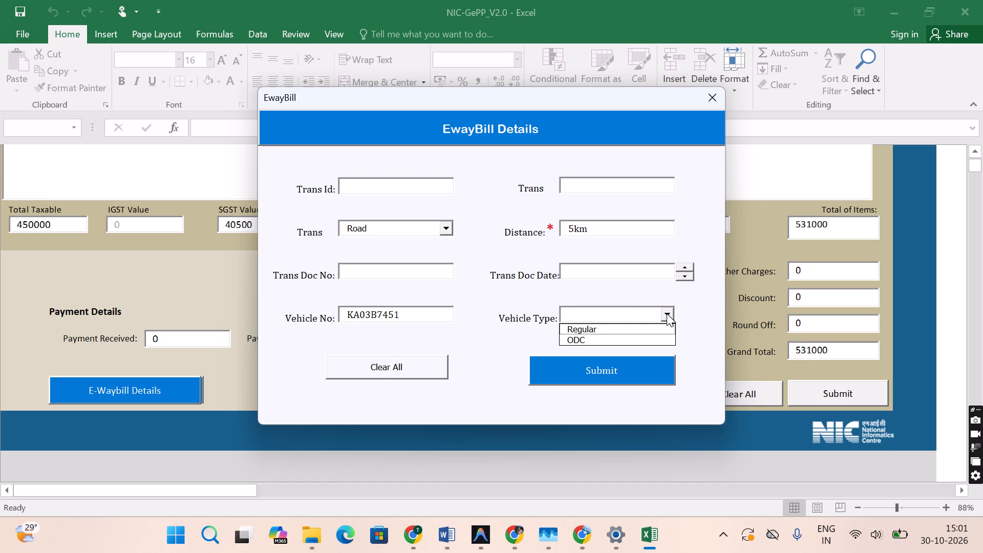
click(638, 330)
click(670, 344)
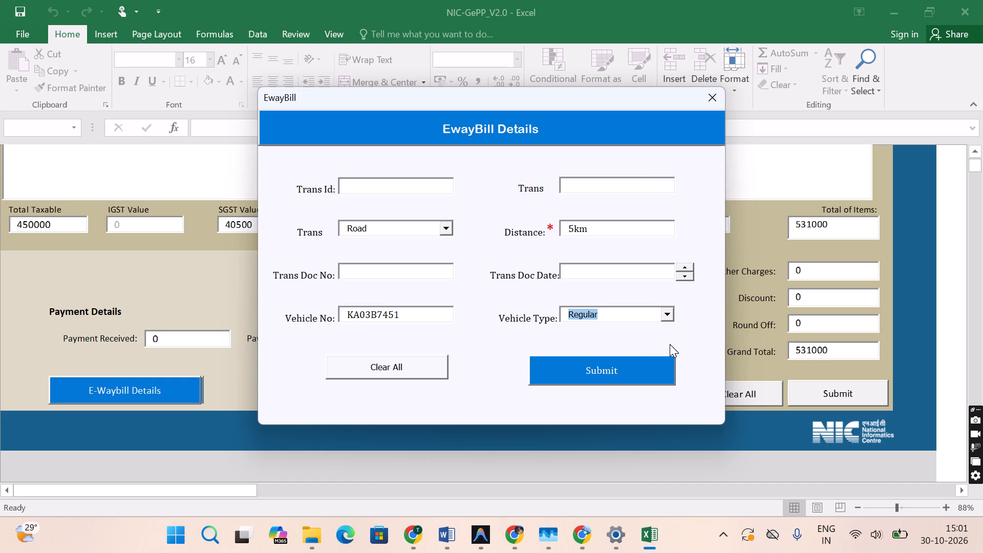
Submit the e-way bill details with the distance entered as 5, without a unit.
click(612, 380)
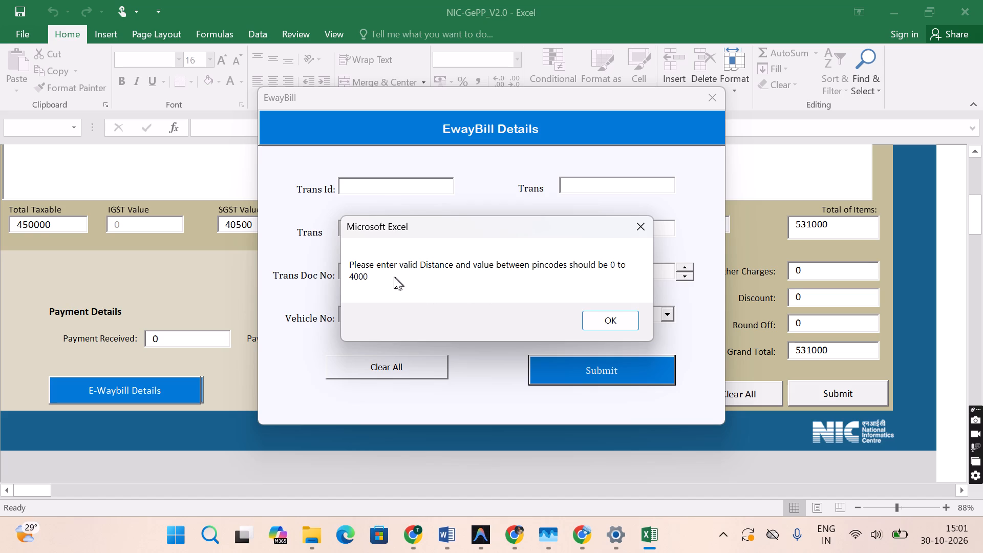
click(618, 320)
click(613, 228)
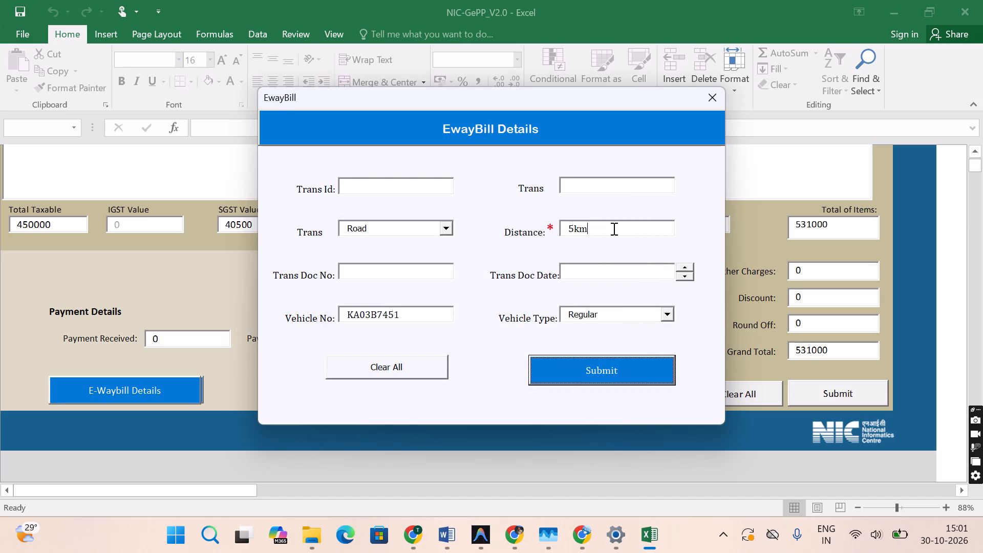
key(BackSpace)
key(BackSpace)
key(BackSpace)
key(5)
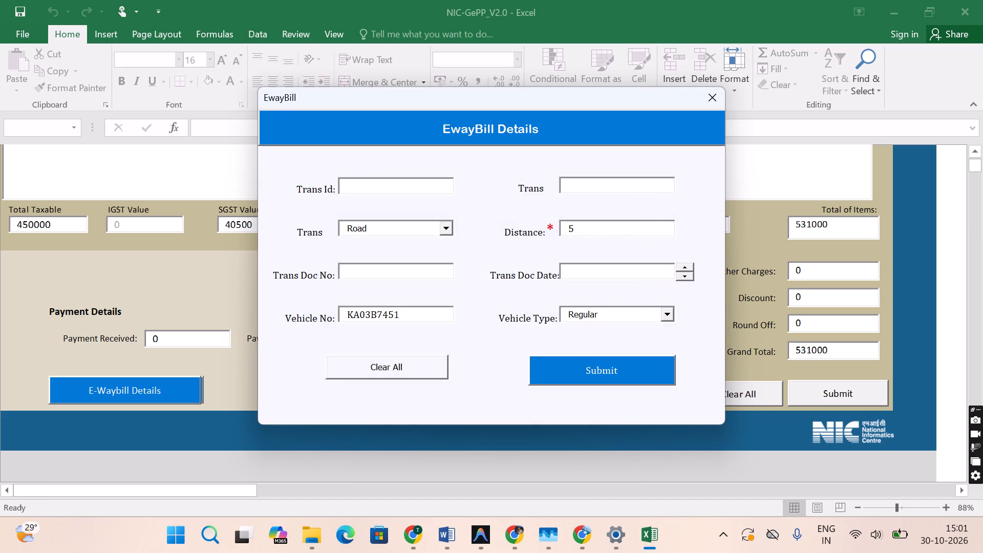
click(572, 364)
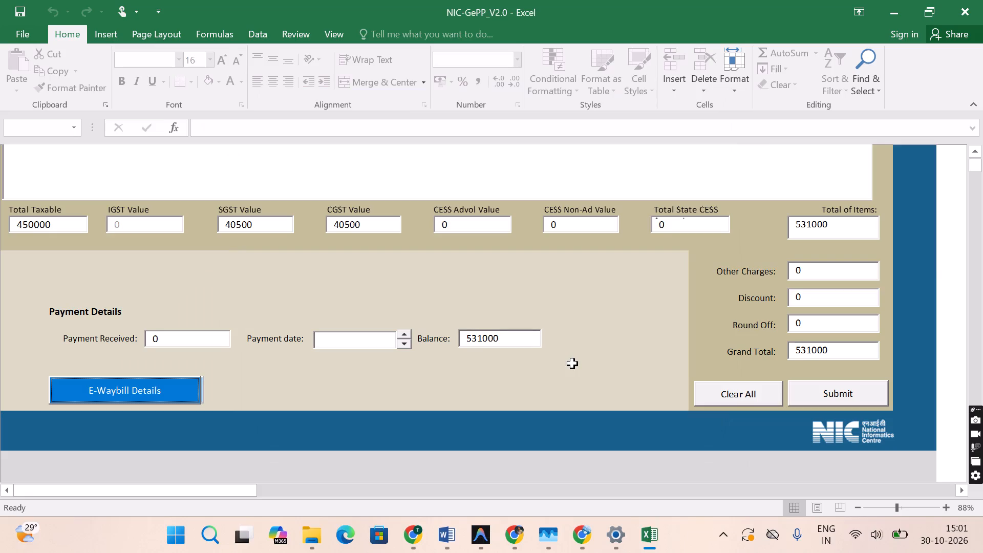
Submit e-invoice 19, confirm it in the preview, and go to the e-invoice Pending Invoices list.
click(818, 391)
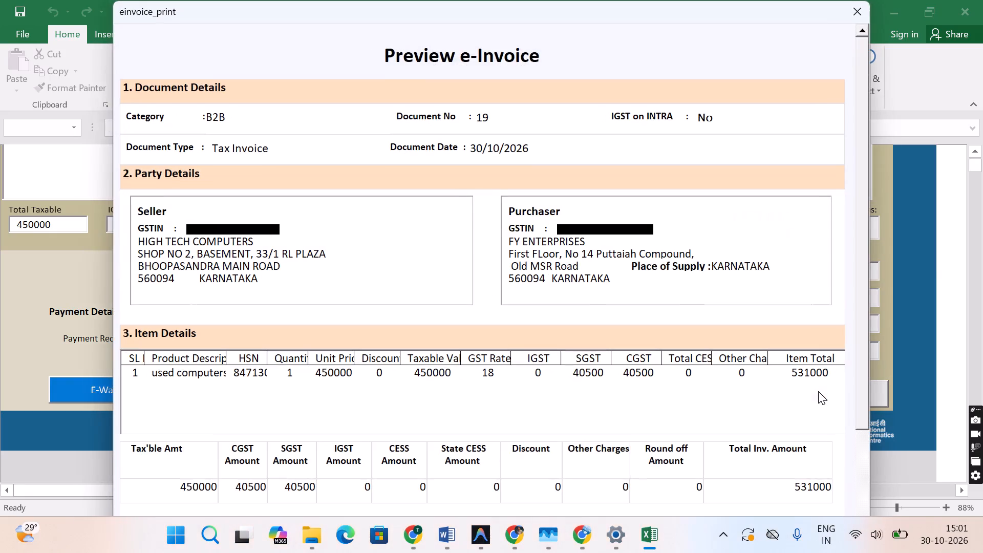
scroll(678, 365, down, 6)
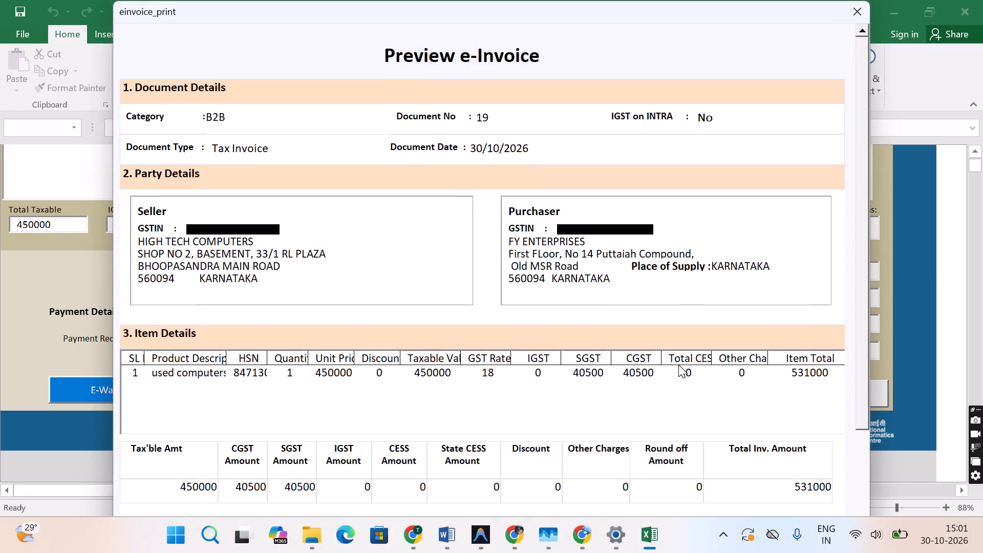
scroll(678, 365, down, 1)
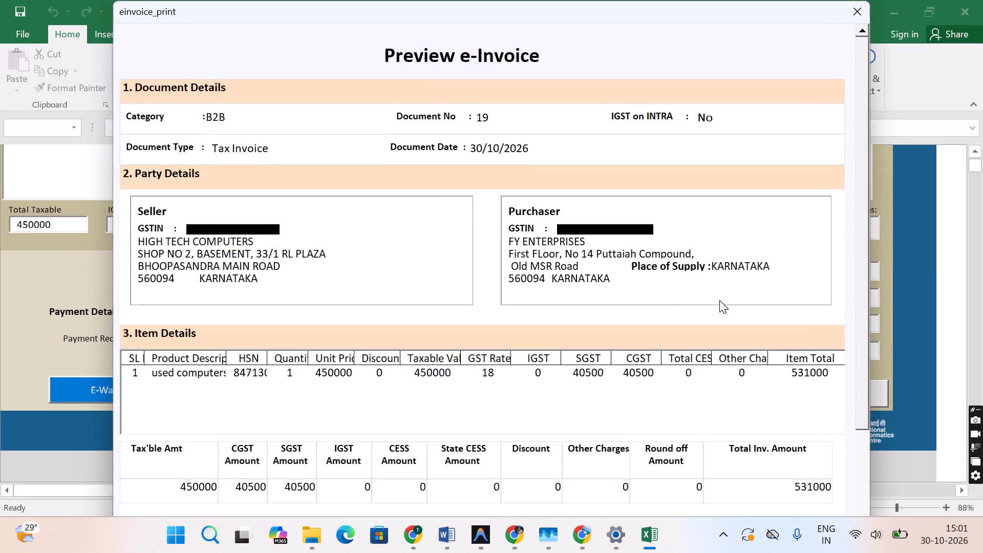
drag(857, 293, 864, 440)
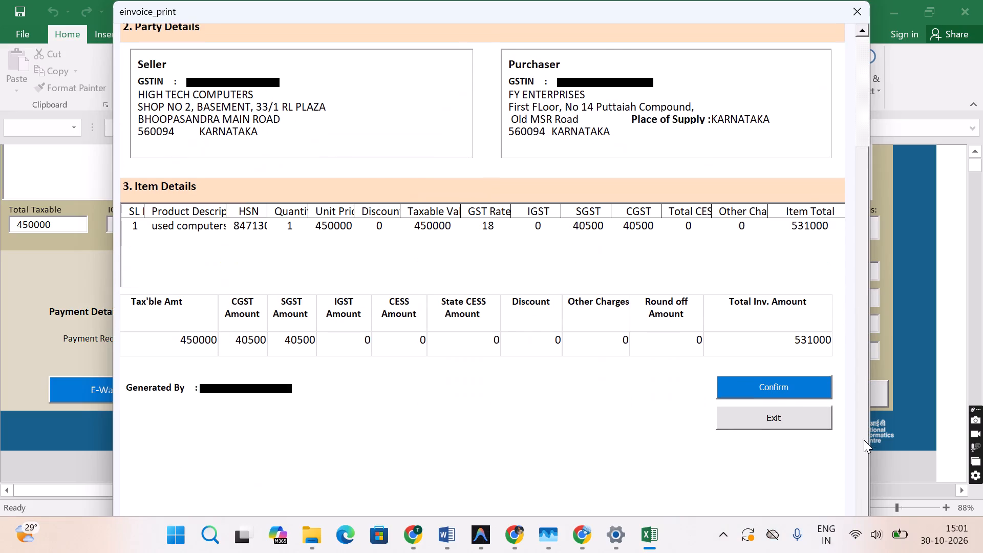
drag(864, 440, 863, 437)
click(759, 383)
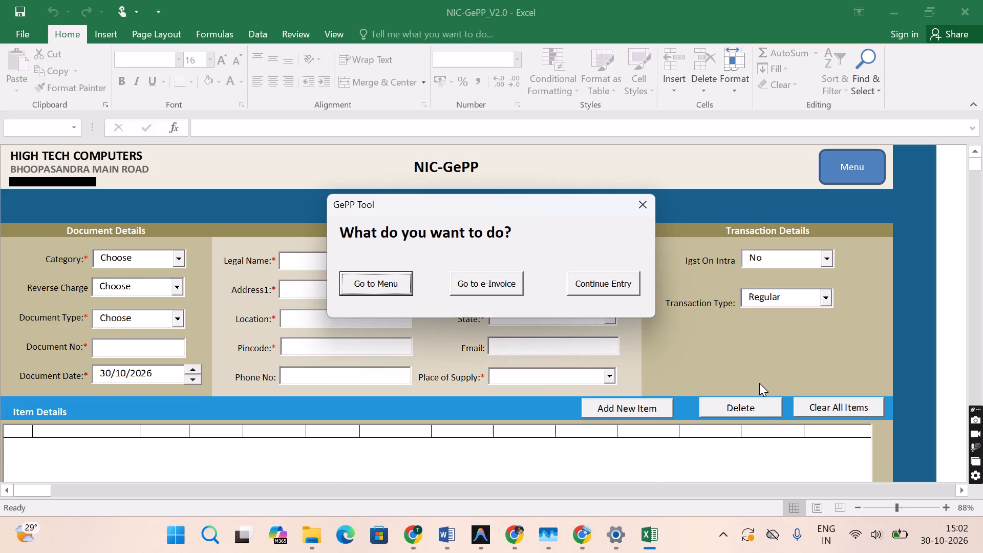
click(491, 283)
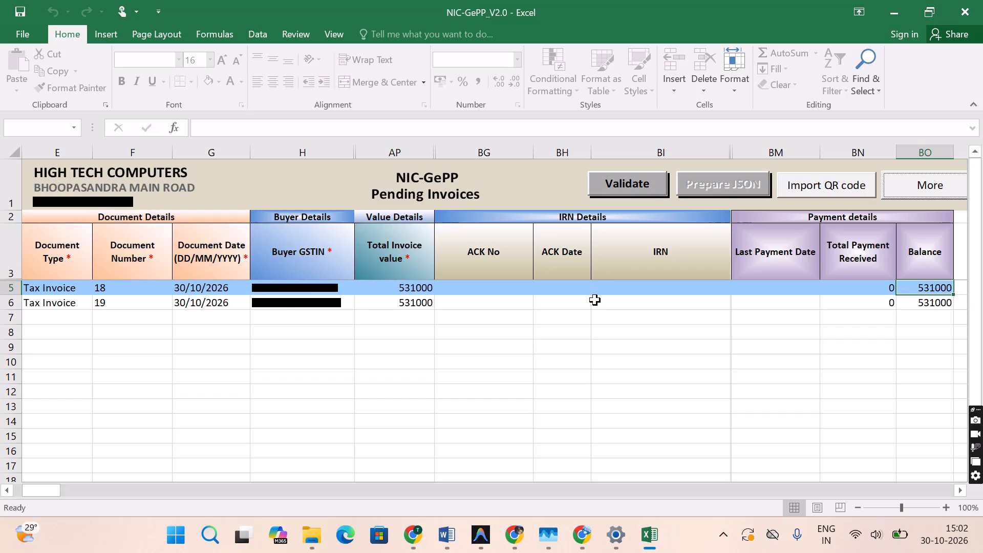
Open the preview of pending tax invoice 18 and delete that invoice from the Pending Invoices list.
click(9, 290)
click(9, 290)
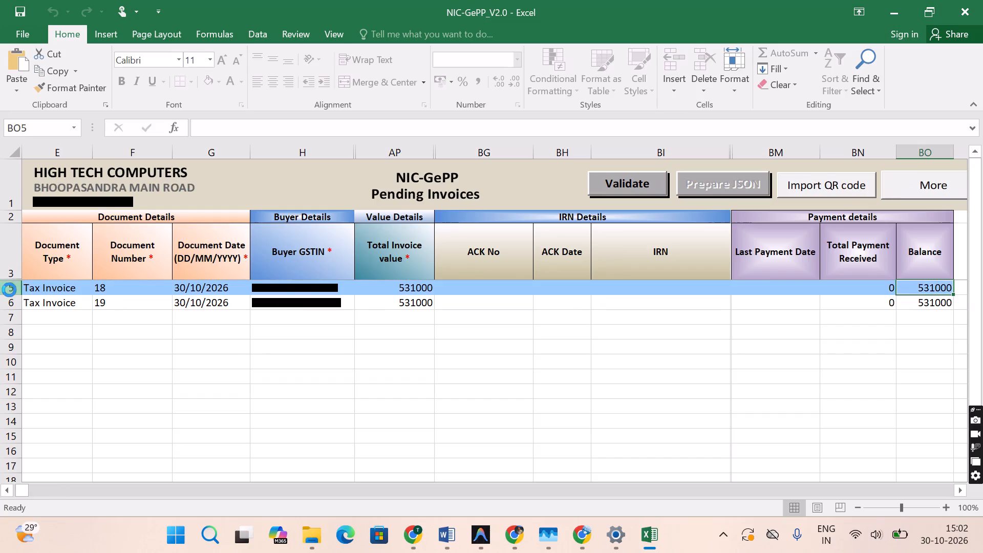
right_click(9, 290)
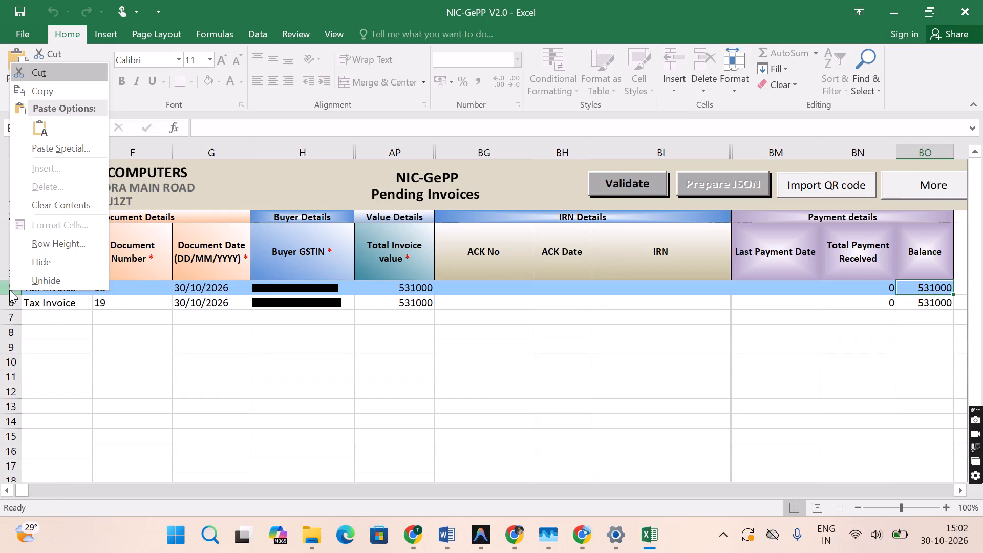
click(51, 332)
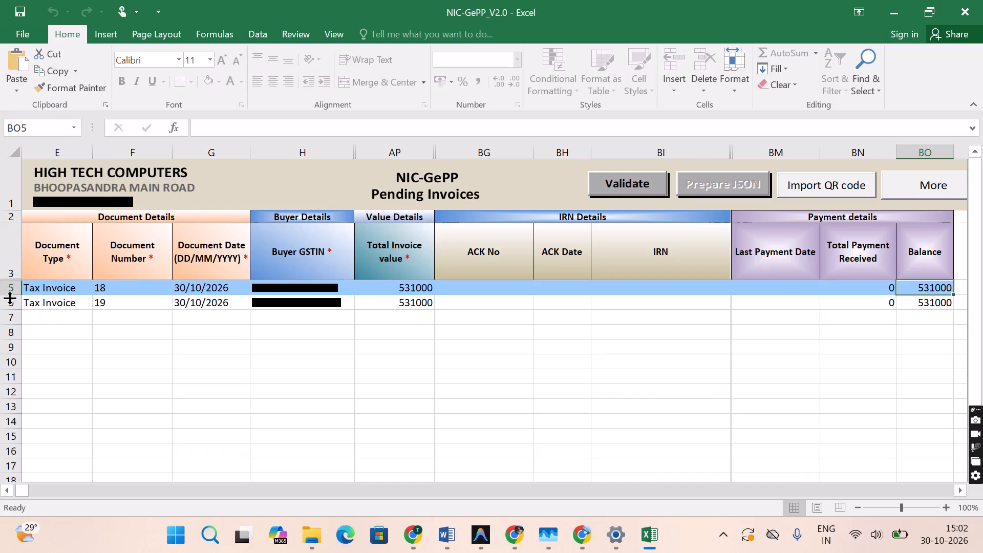
click(6, 291)
click(938, 191)
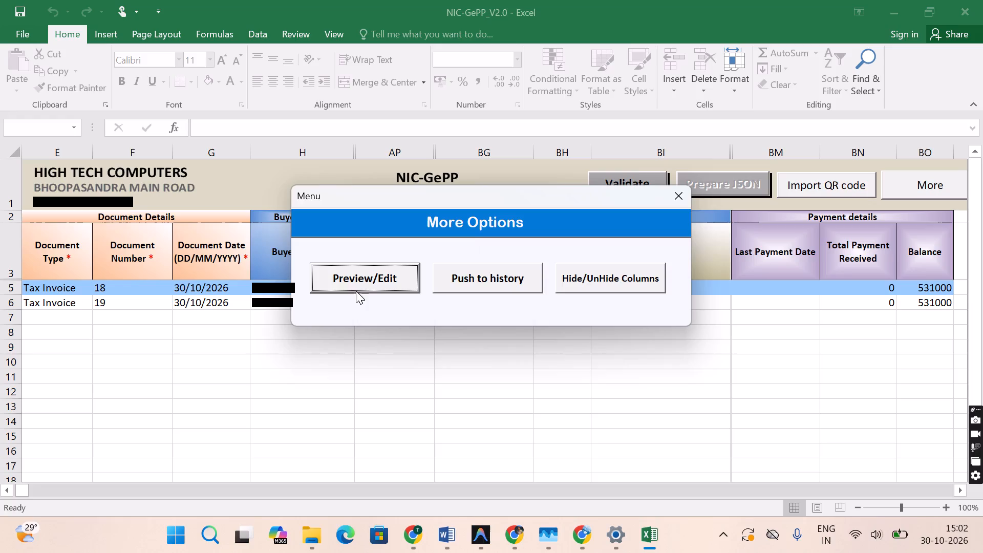
click(366, 282)
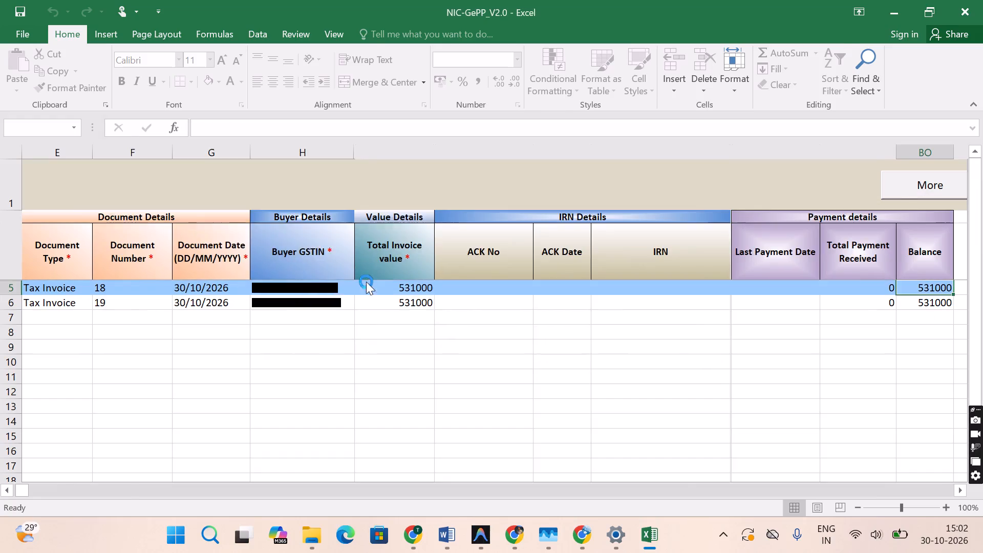
scroll(557, 352, down, 2)
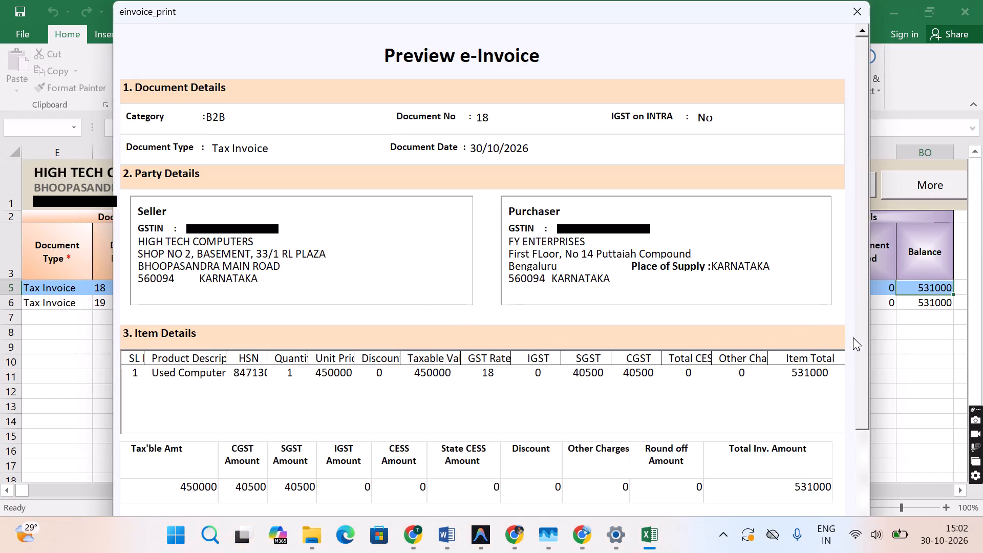
drag(864, 336, 861, 474)
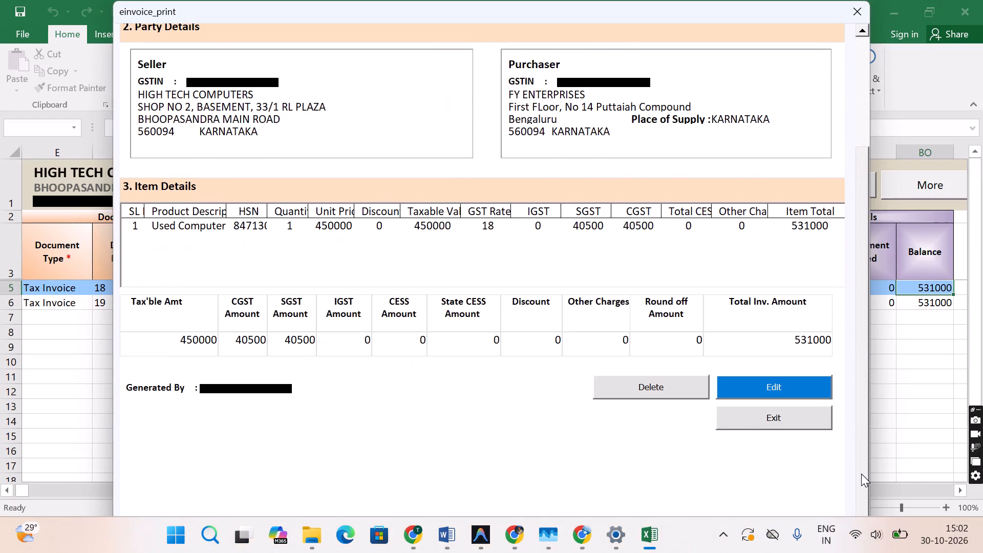
click(633, 392)
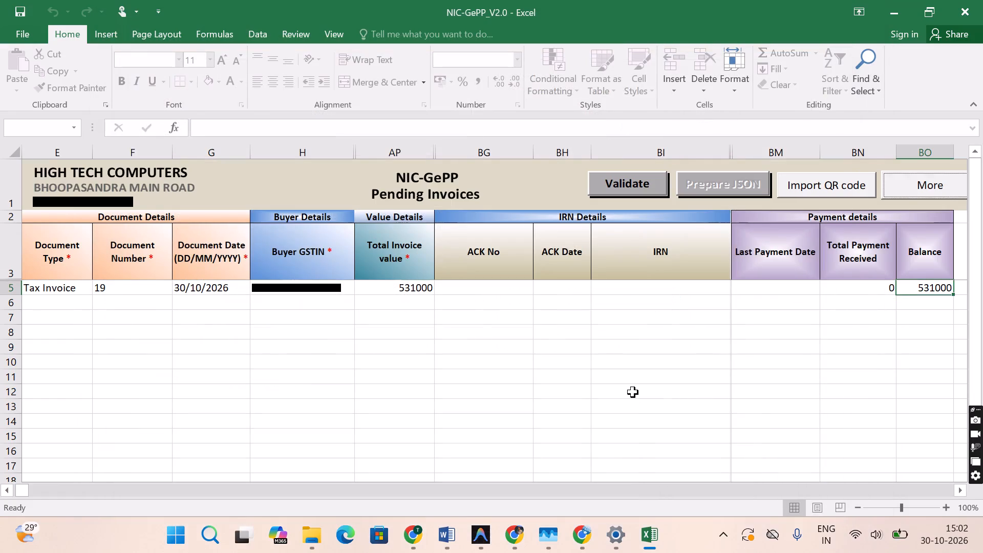
Validate the remaining pending invoice 19.
click(634, 177)
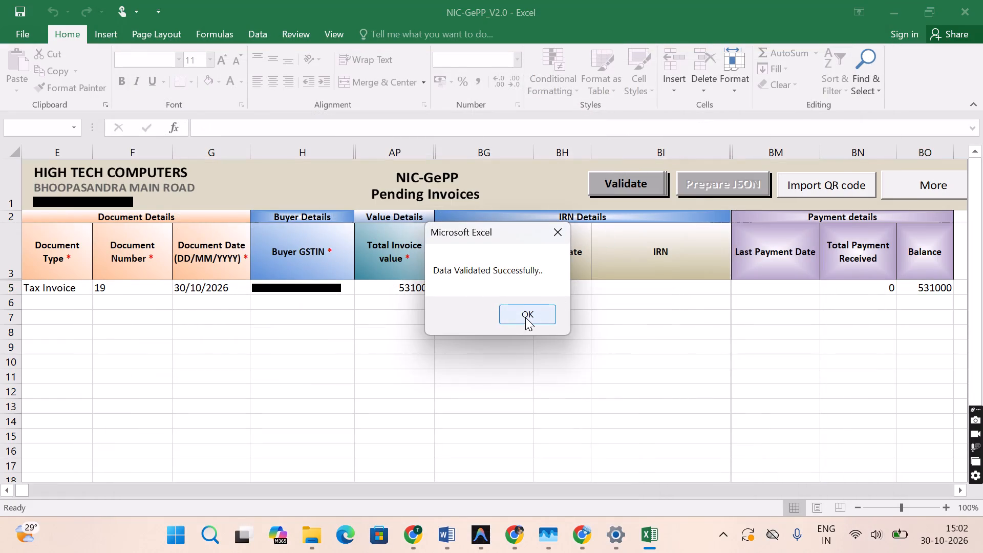
Prepare the JSON file for the validated pending tax invoice 19.
click(525, 317)
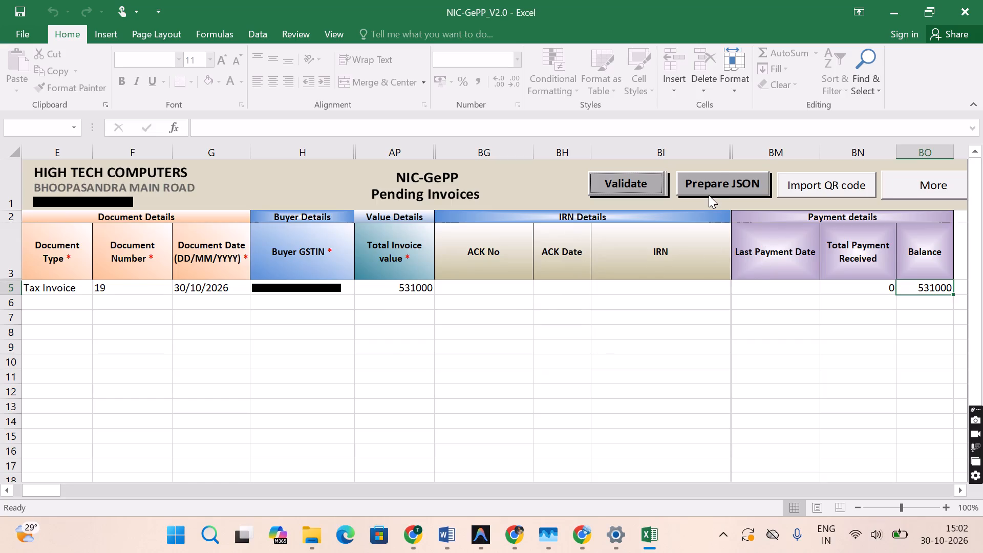
click(716, 182)
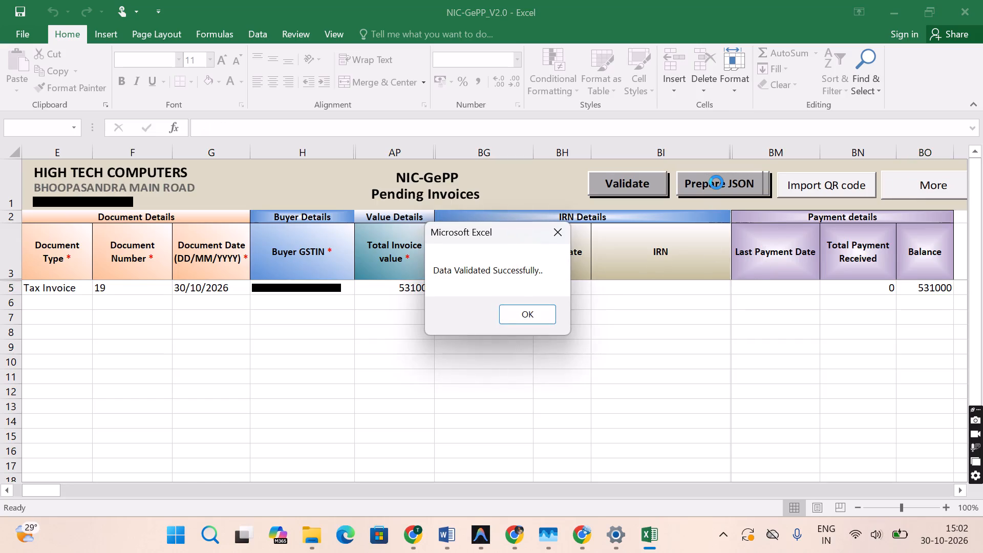
click(542, 315)
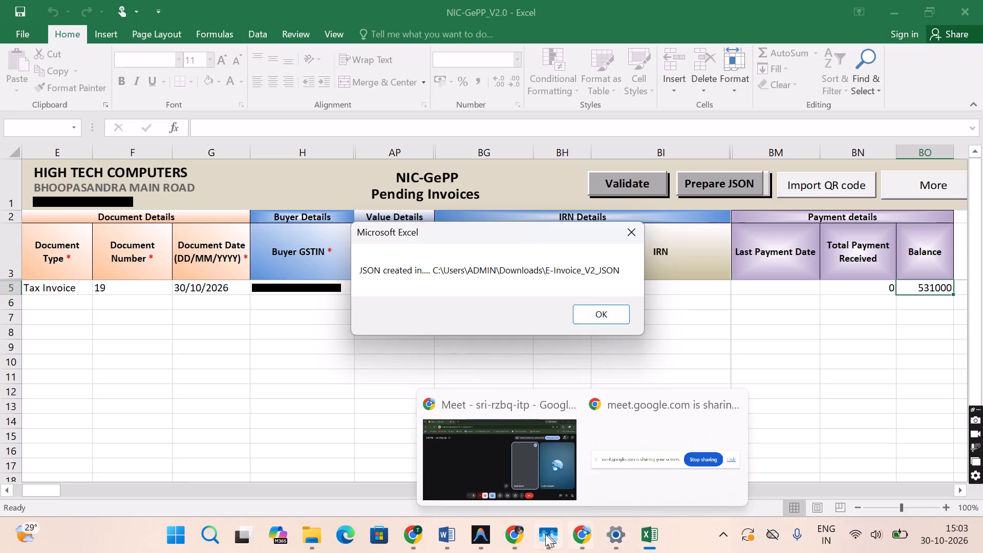
Switch to the GST e-Invoice portal in Chrome and return from the cancelled invoice 18 printout to the portal's home dashboard.
click(514, 533)
click(602, 1)
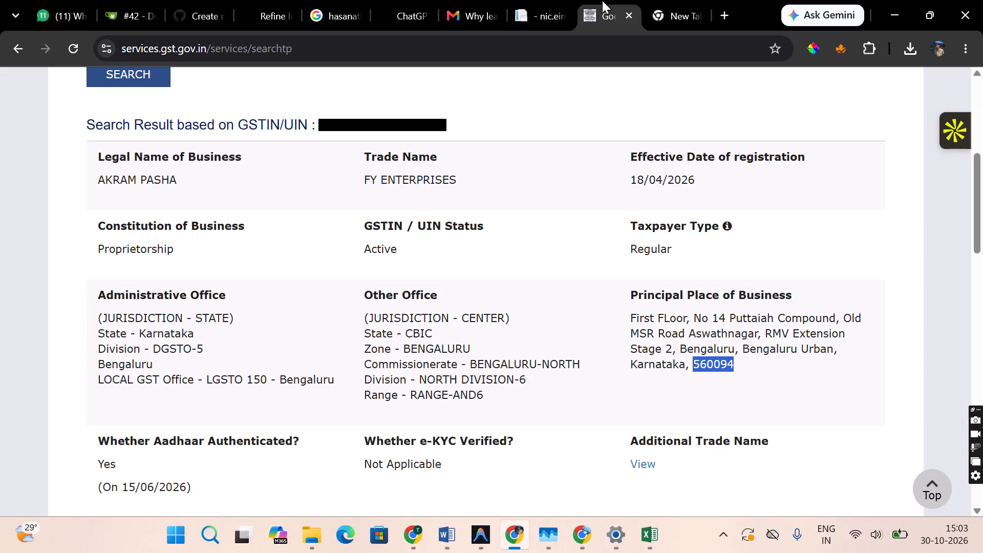
click(553, 16)
scroll(473, 212, up, 3)
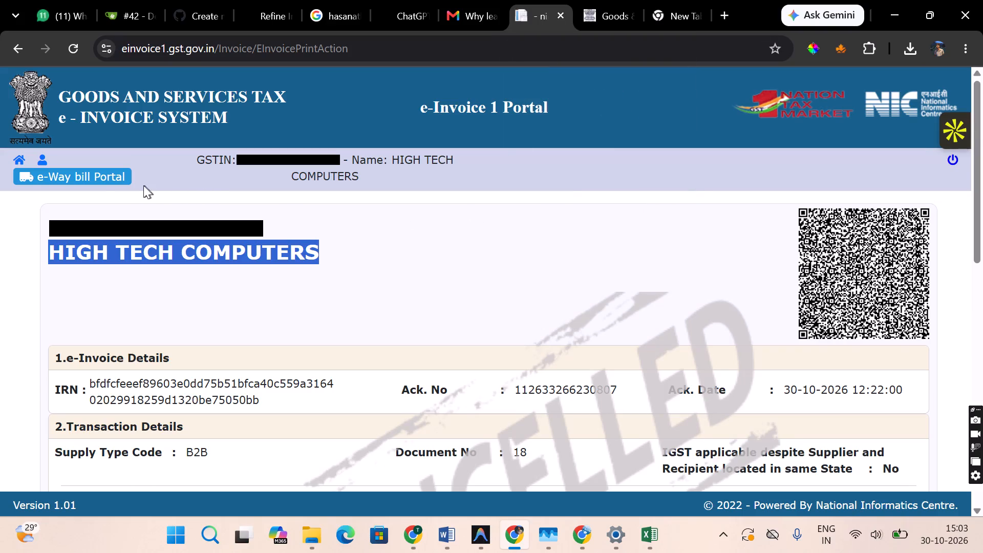
click(22, 158)
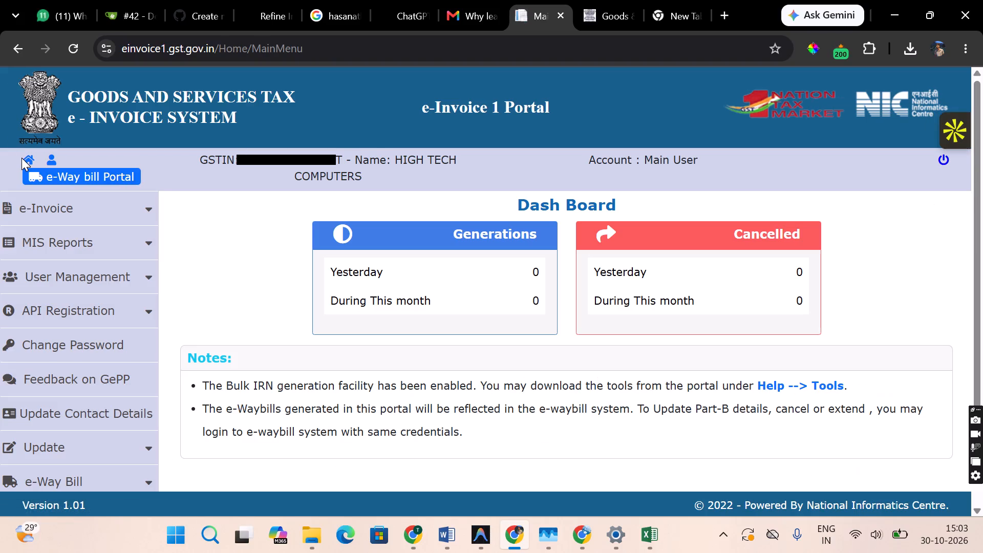
Switch to the e-Invoice 1 Portal and bulk upload the file E-INVOICE_V2_JSON.json from Downloads.
click(75, 198)
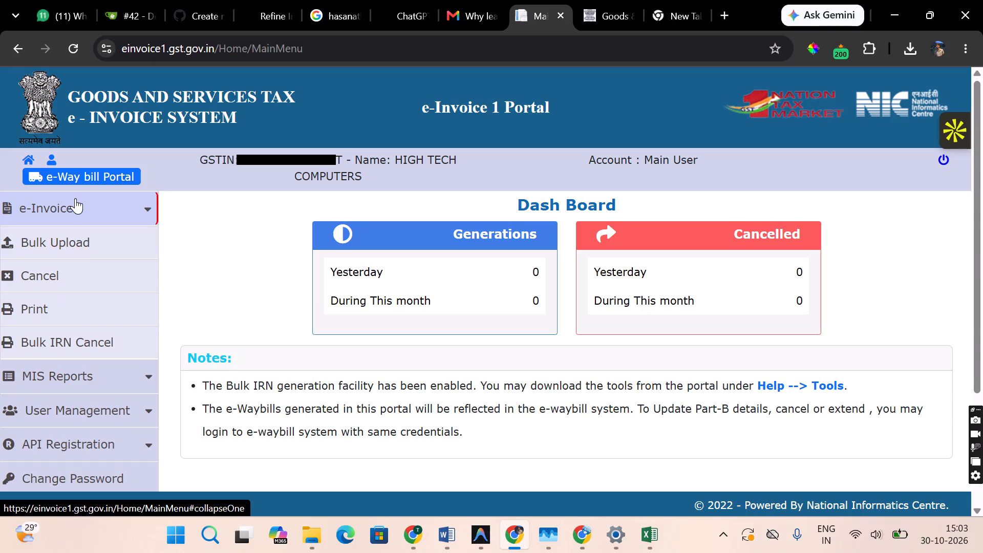
click(77, 243)
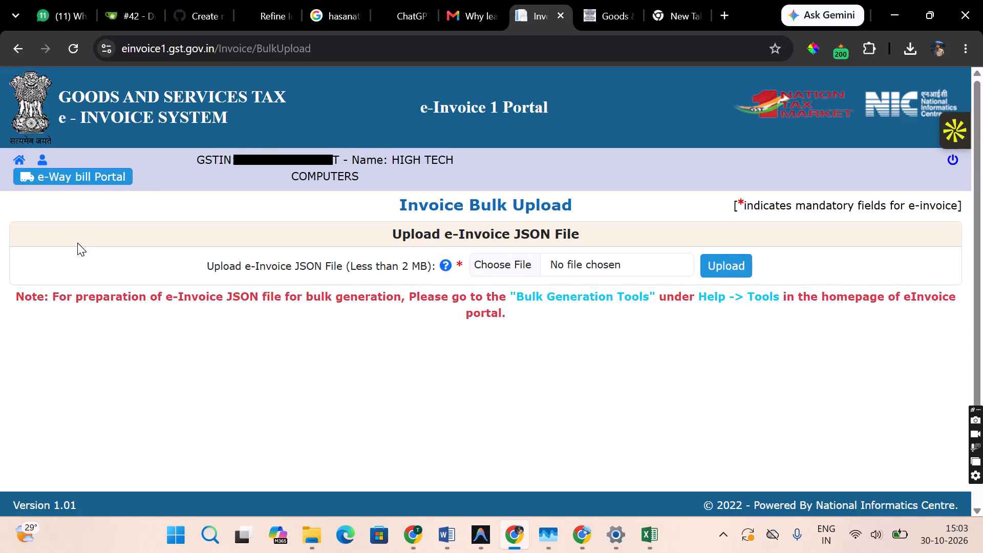
click(501, 260)
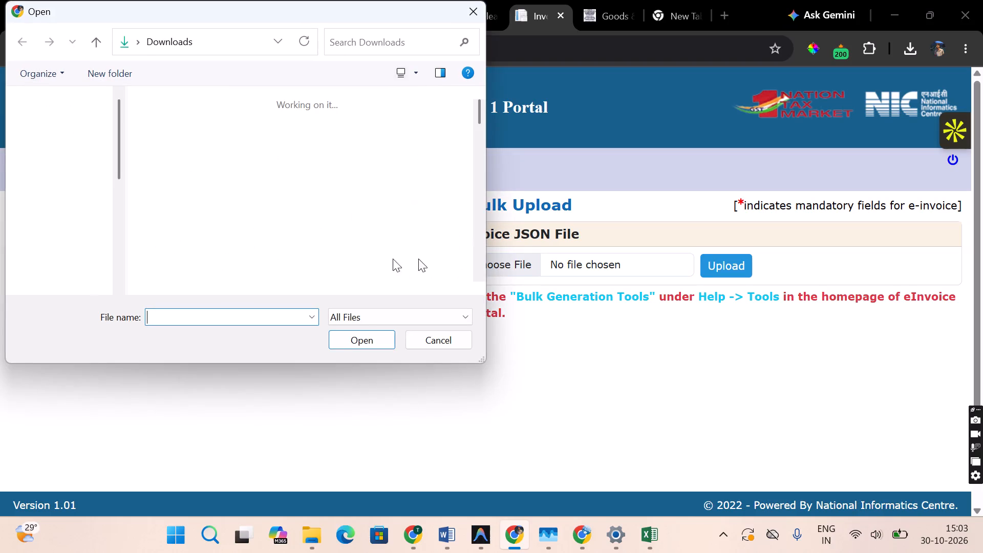
click(165, 153)
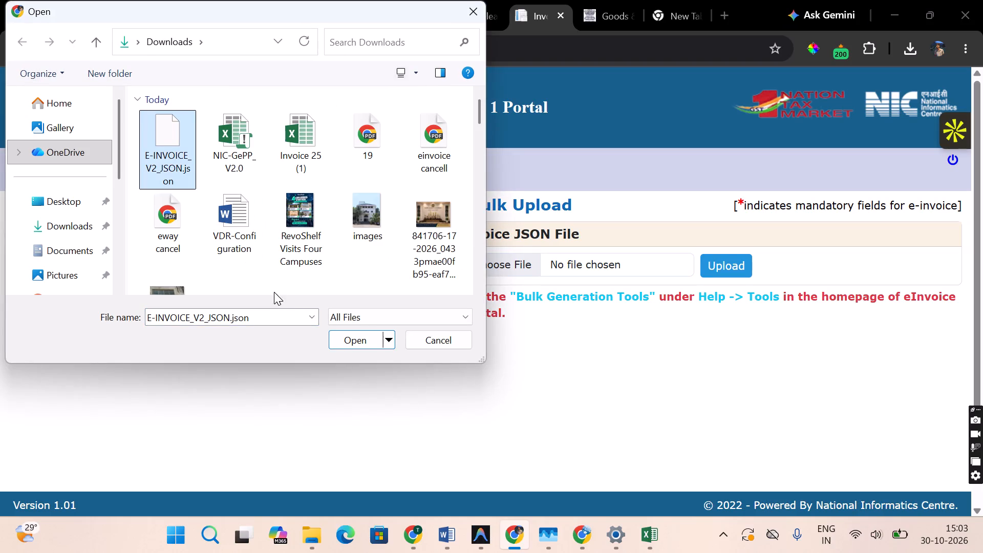
click(347, 342)
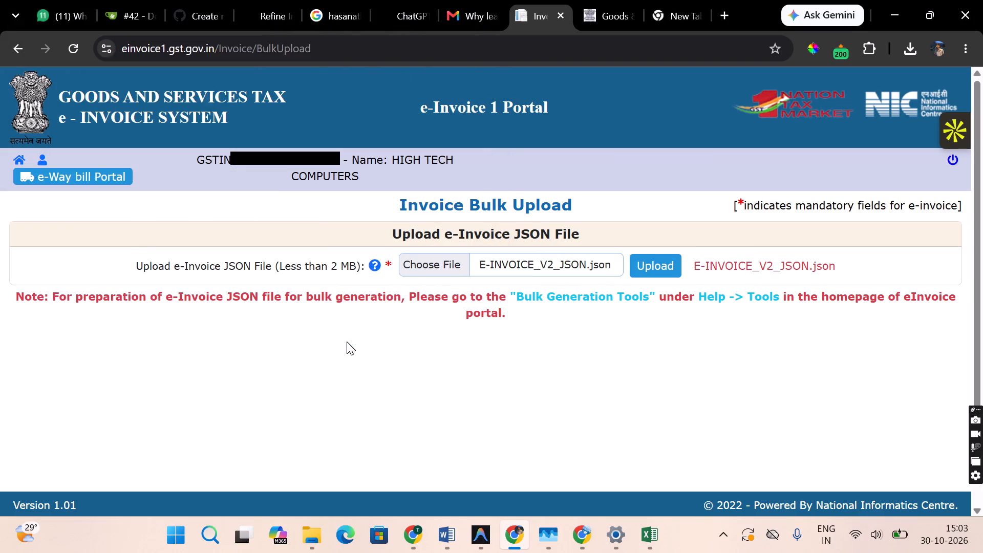
click(661, 259)
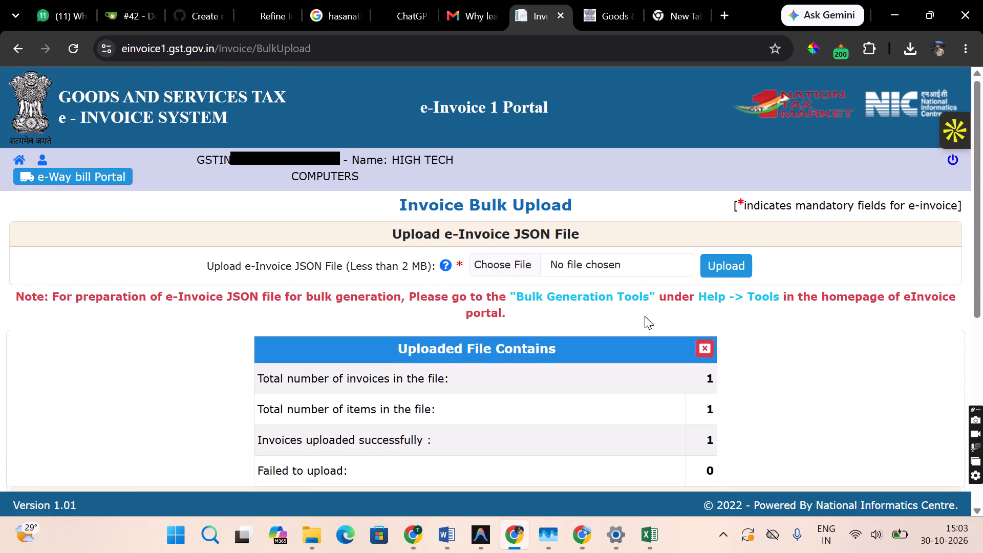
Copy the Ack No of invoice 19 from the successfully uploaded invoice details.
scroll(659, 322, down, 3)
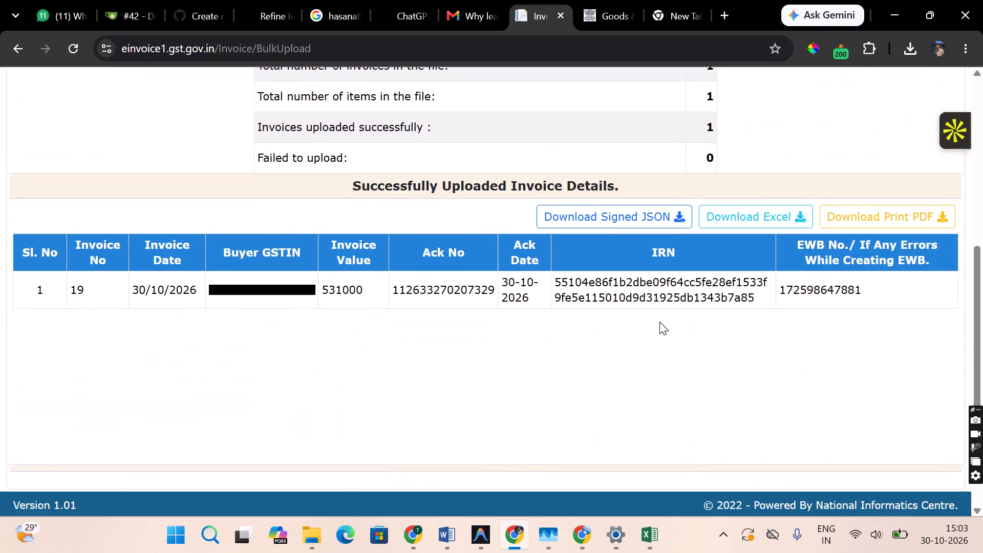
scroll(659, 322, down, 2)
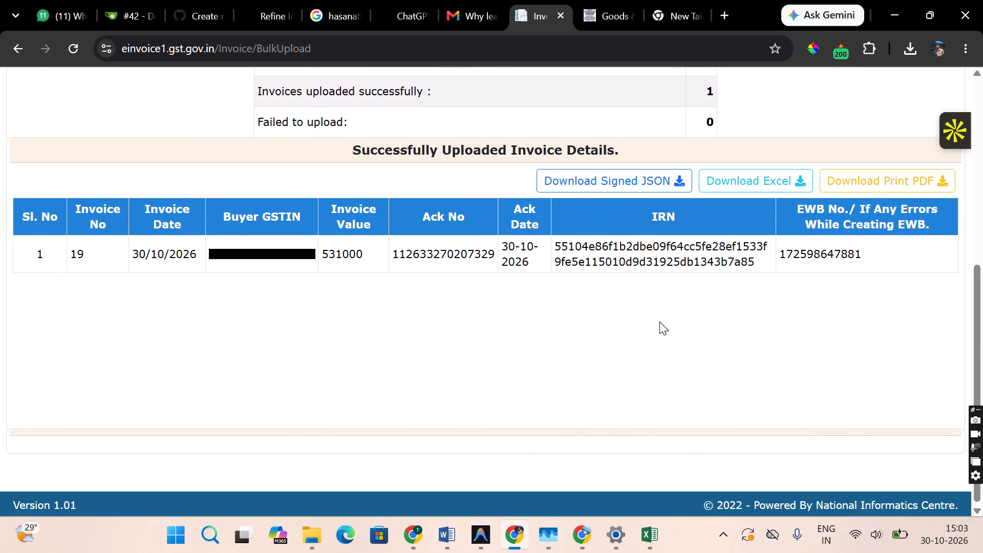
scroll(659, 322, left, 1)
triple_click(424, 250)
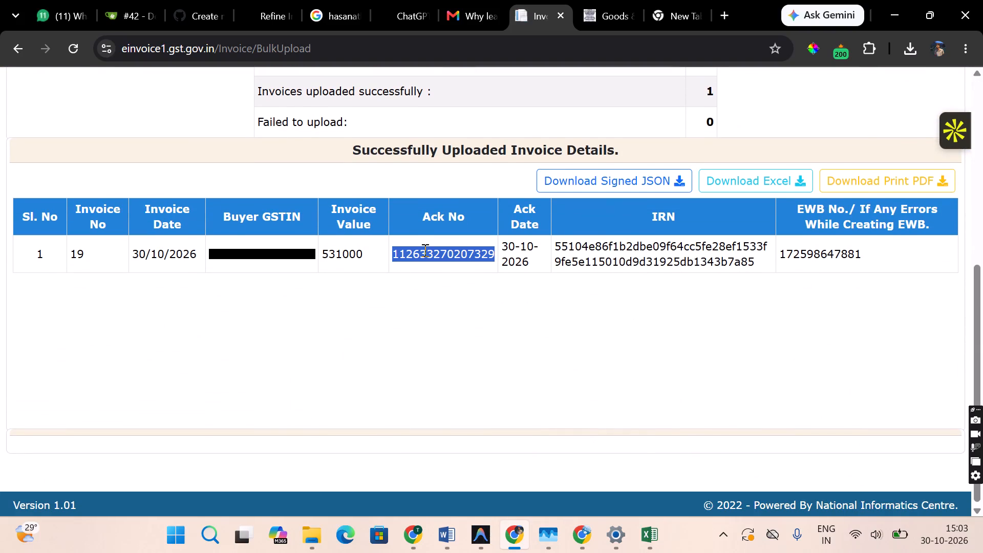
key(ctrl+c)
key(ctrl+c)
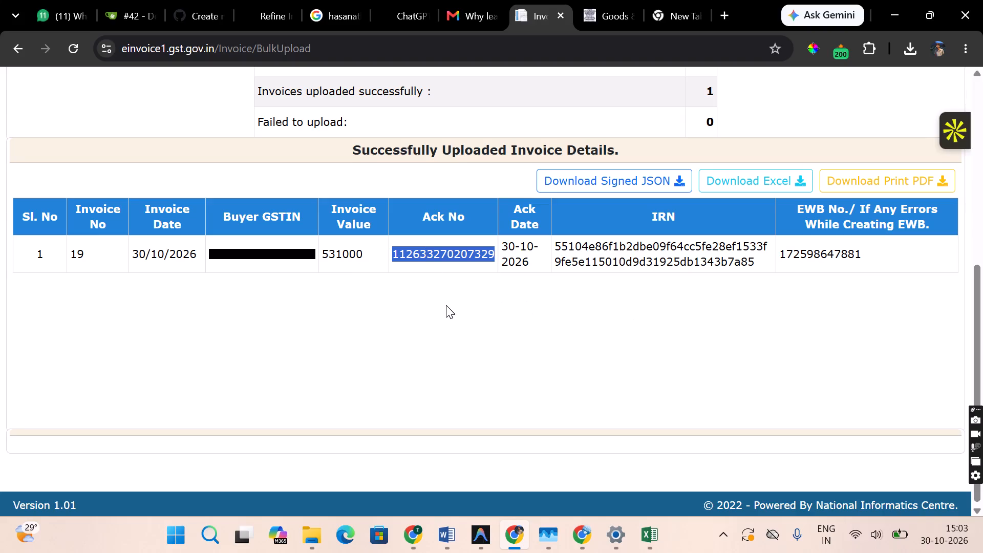
Download the print PDF of the uploaded e-invoice.
scroll(446, 305, down, 1)
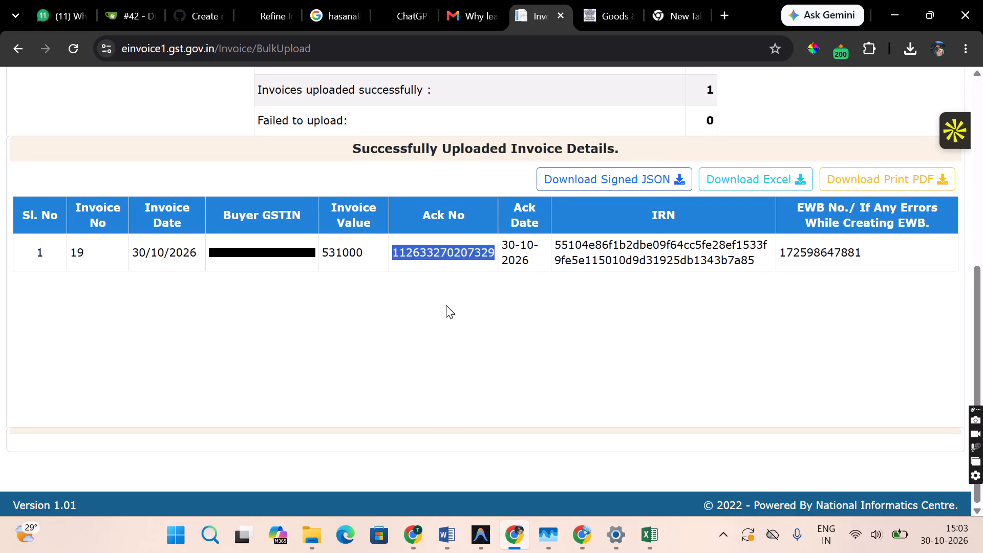
scroll(446, 305, down, 1)
click(868, 180)
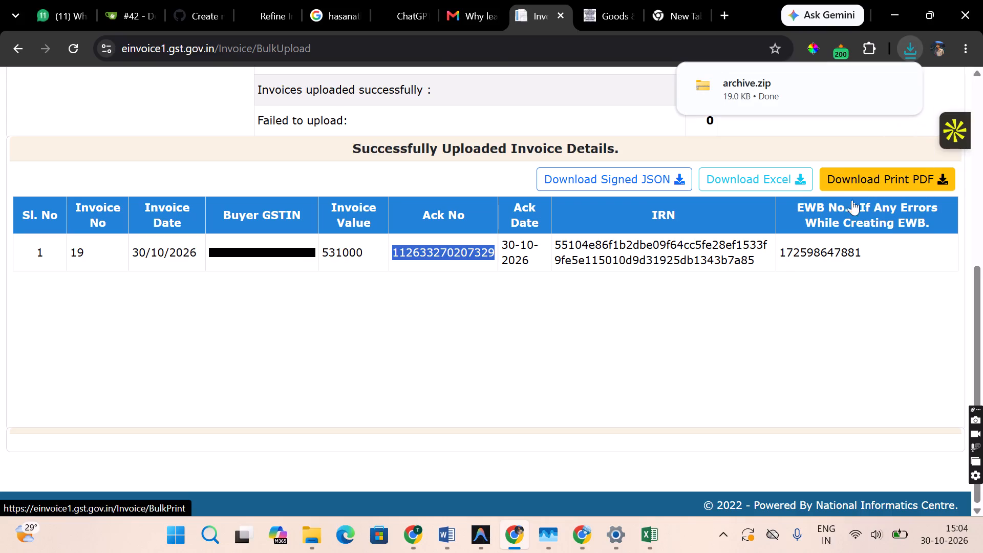
Copy the EWB number of invoice 19 from the successfully uploaded invoice details.
scroll(779, 271, up, 4)
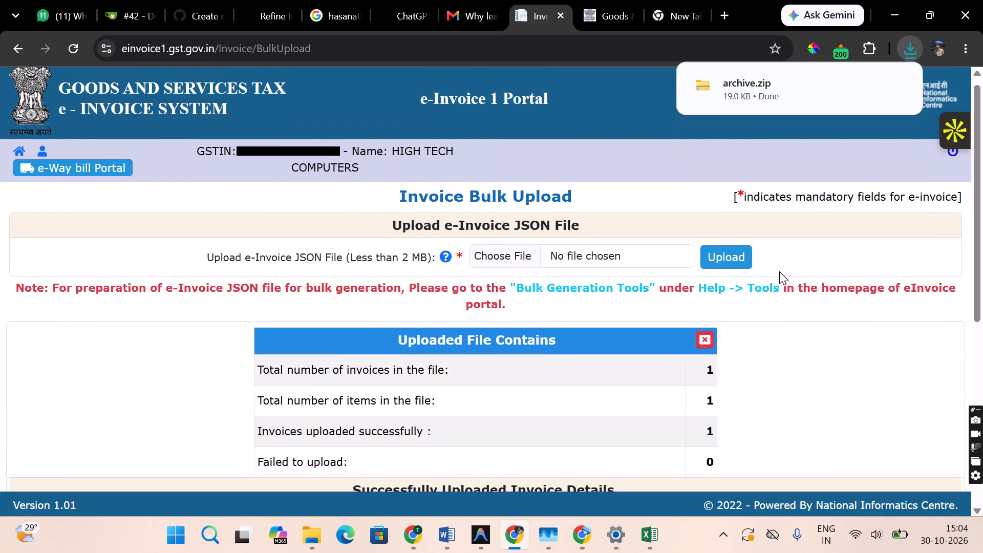
scroll(779, 271, down, 5)
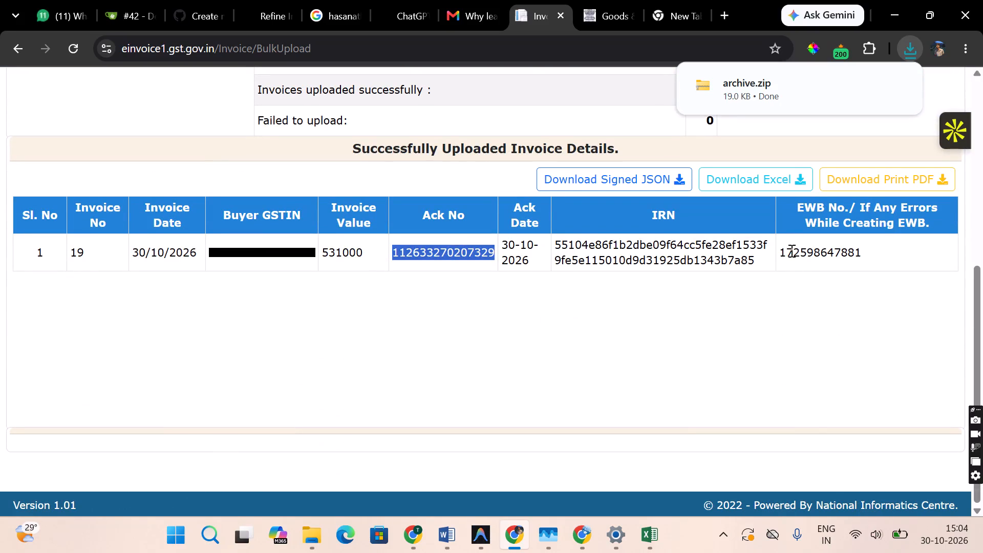
triple_click(790, 250)
key(ctrl+c)
key(ctrl+c)
key(ctrl+c)
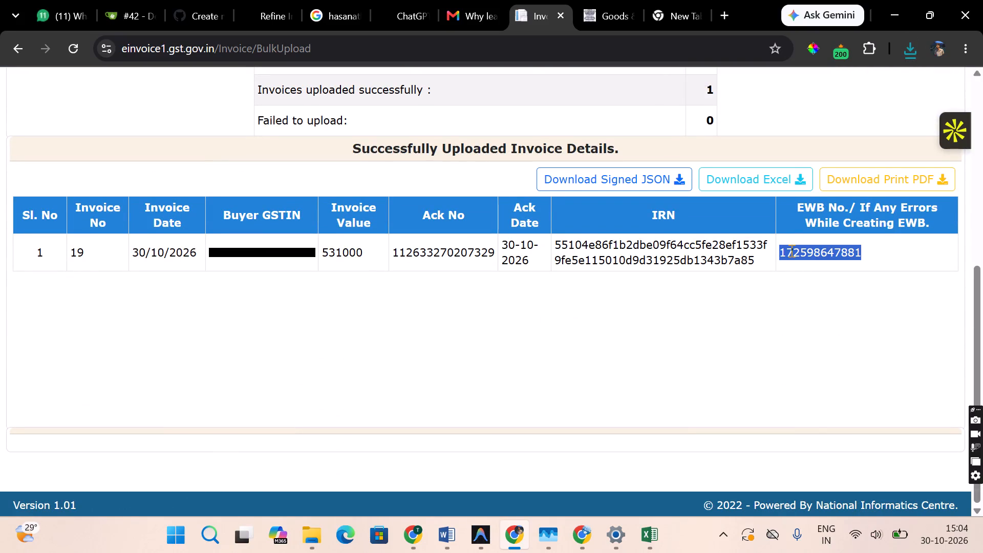
Go from the e-Invoice portal to the e-Way Bill portal and retrieve invoice 19's e-way bill for printing using the copied EWB number.
scroll(740, 218, up, 3)
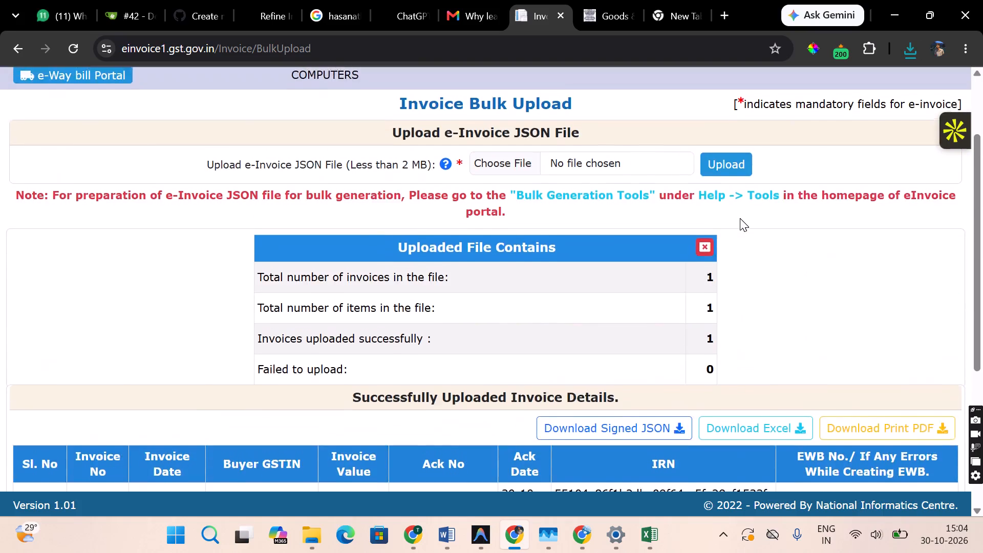
scroll(740, 218, up, 2)
click(604, 0)
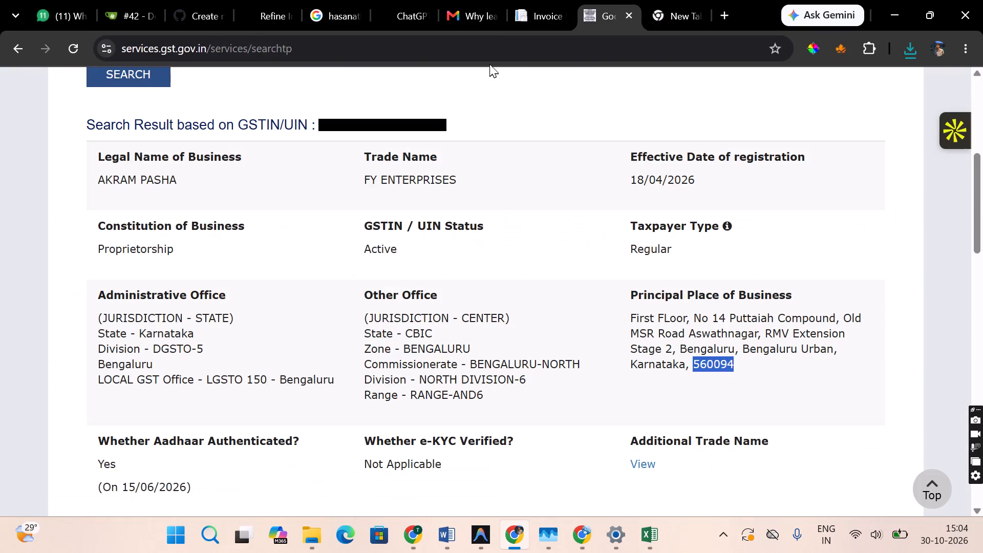
click(521, 7)
scroll(373, 210, up, 2)
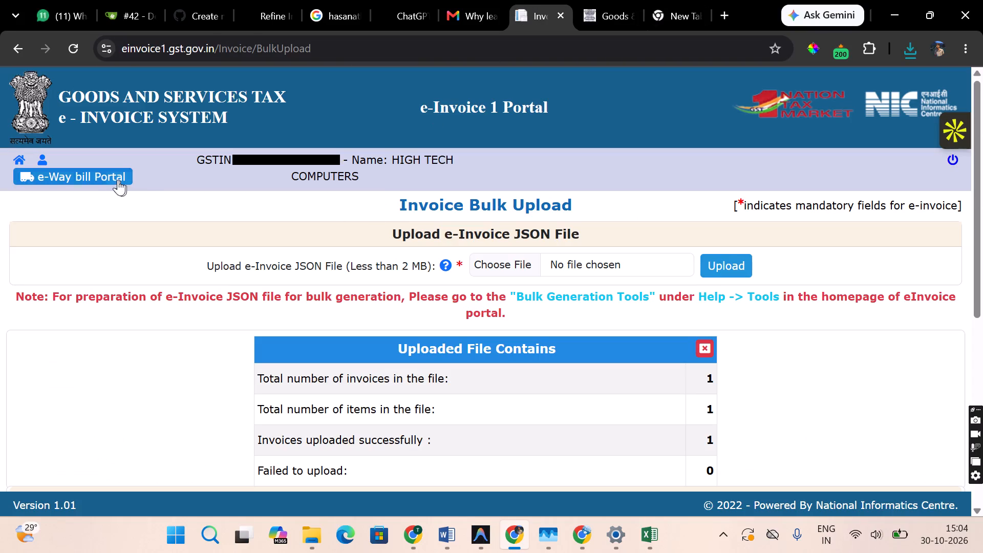
click(110, 175)
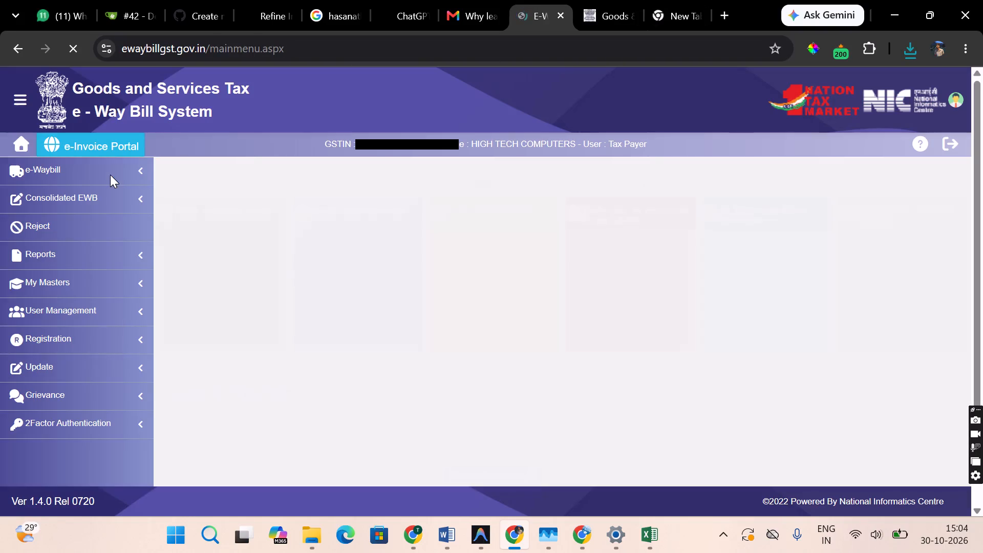
click(123, 176)
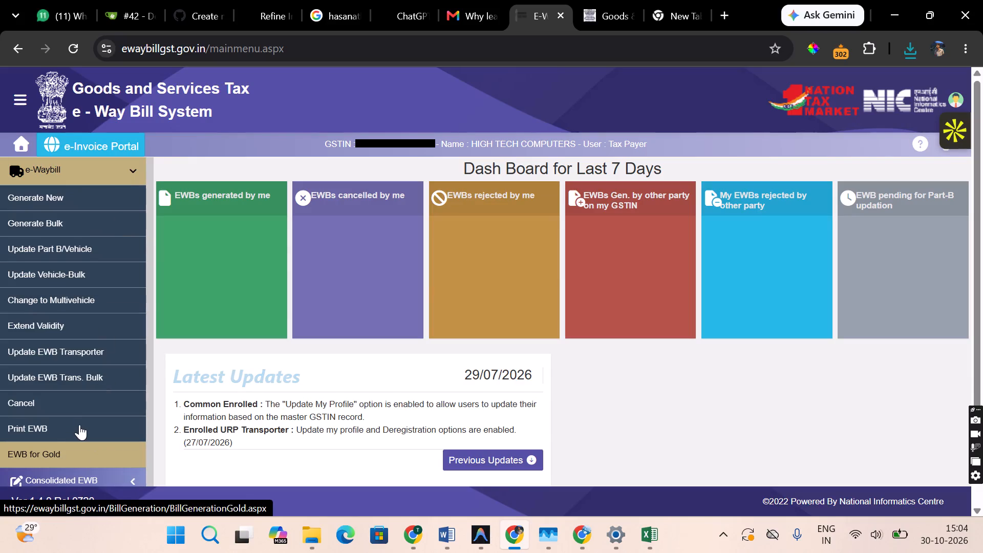
click(42, 427)
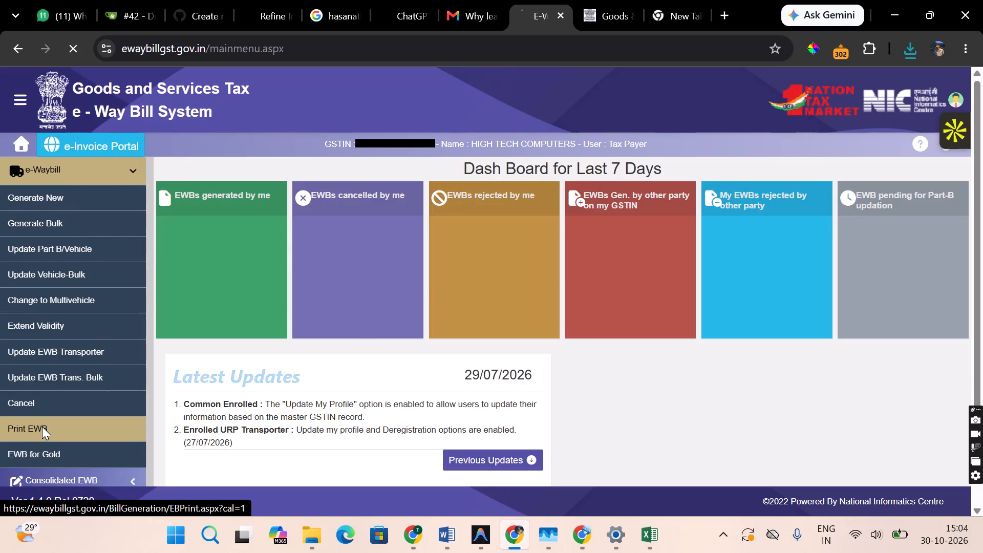
click(438, 193)
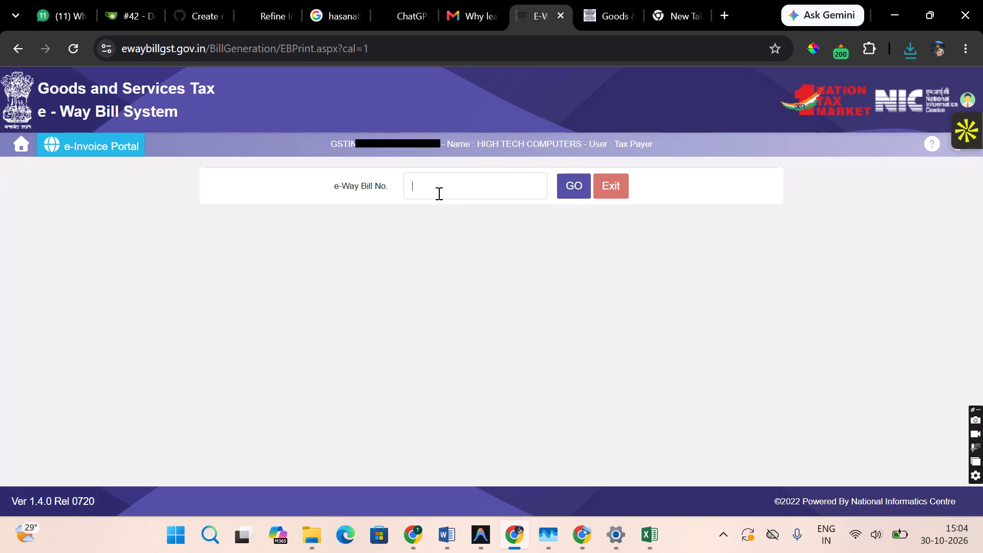
key(ctrl+v)
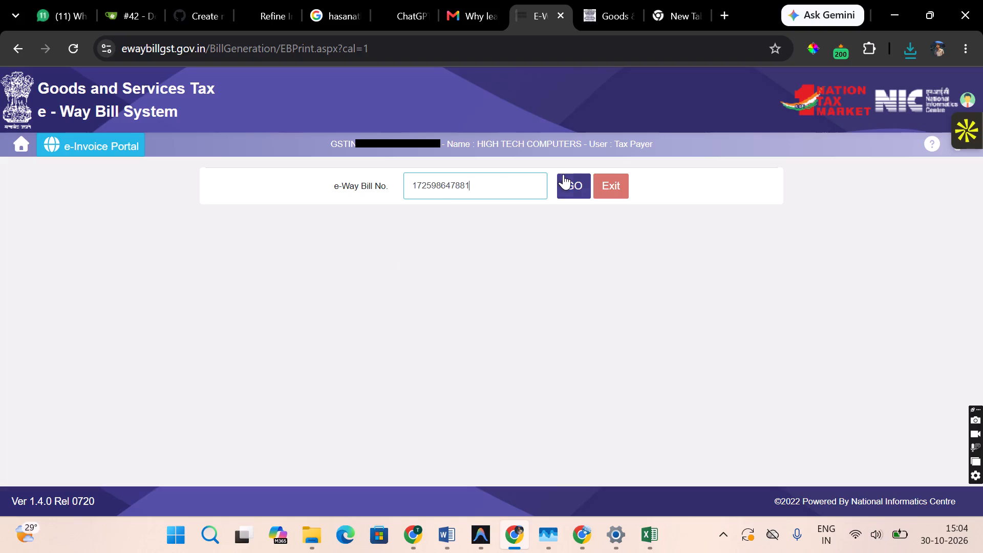
click(565, 176)
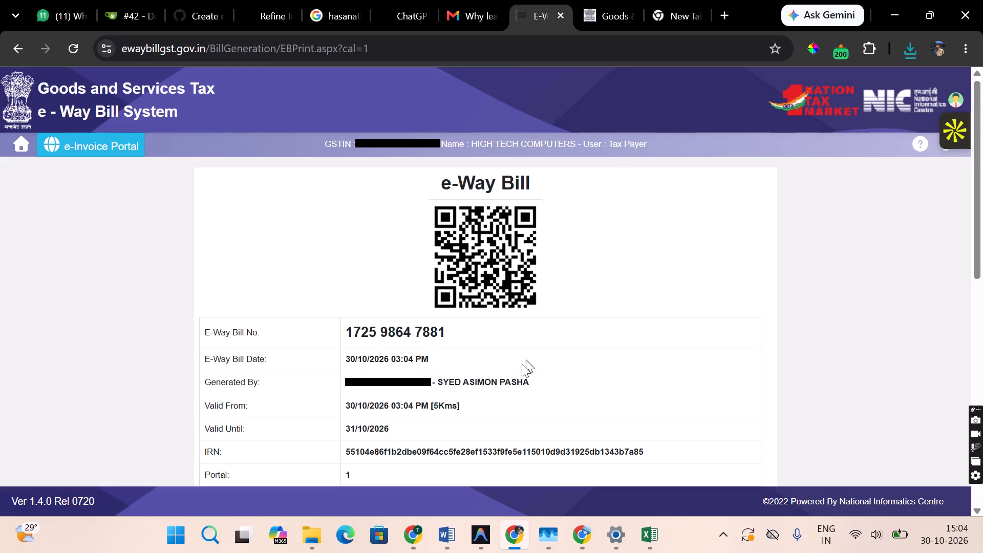
Review the e-way bill's Part-A and Part-B details and open its detailed print version.
scroll(522, 364, down, 7)
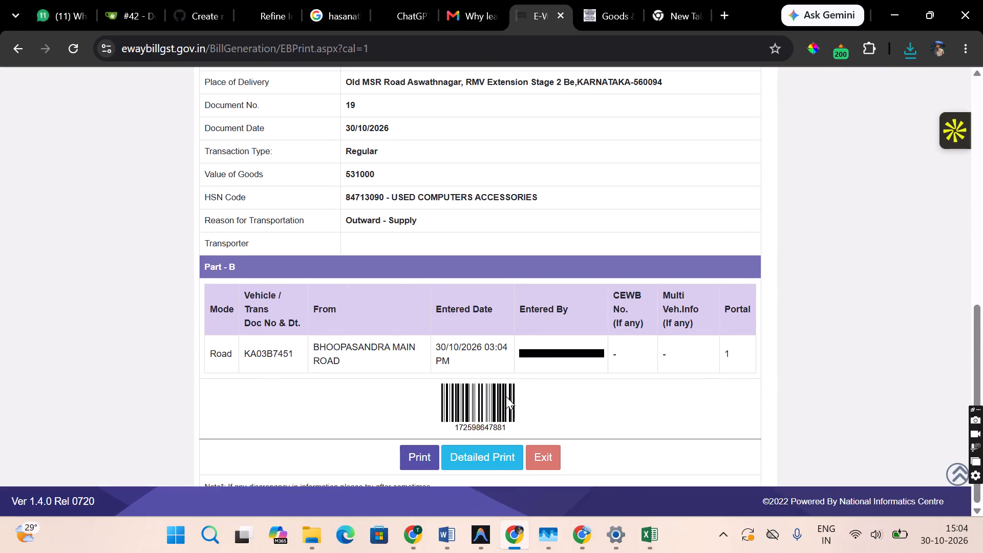
scroll(497, 357, up, 6)
scroll(396, 401, down, 1)
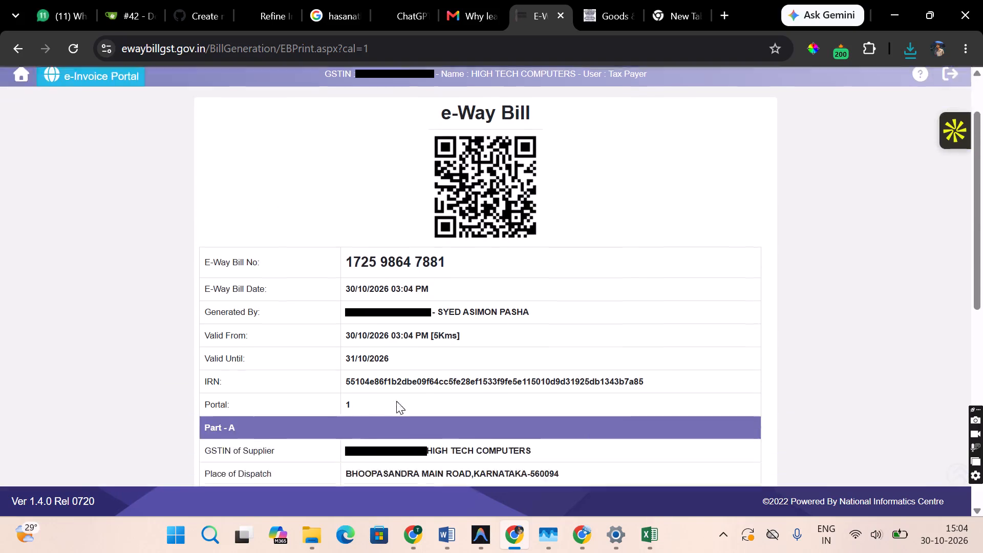
scroll(396, 401, down, 1)
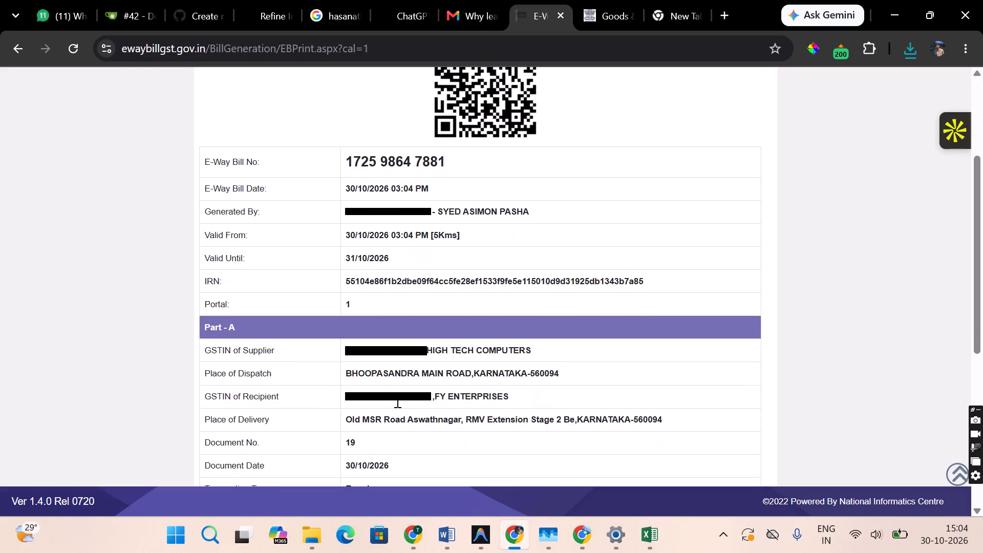
scroll(396, 401, down, 2)
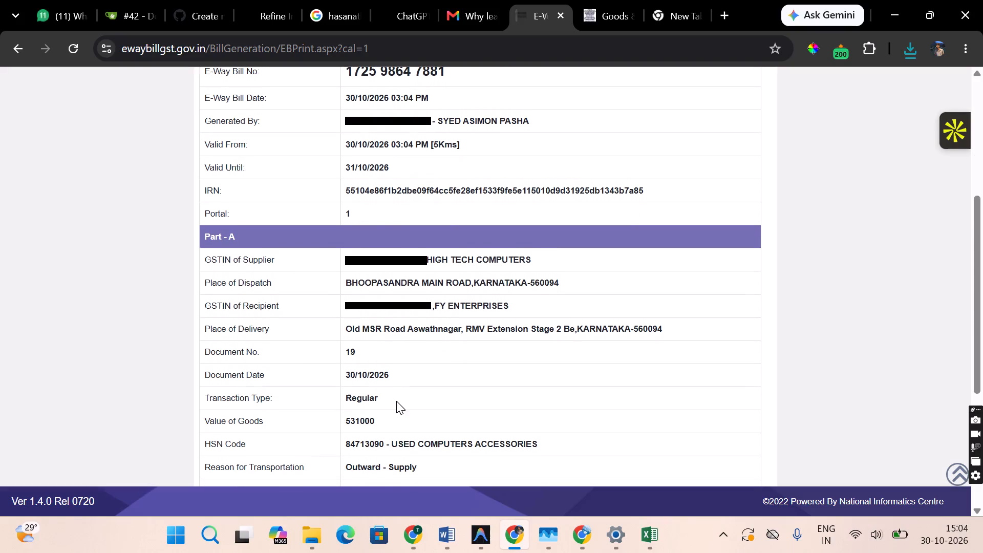
scroll(396, 401, down, 5)
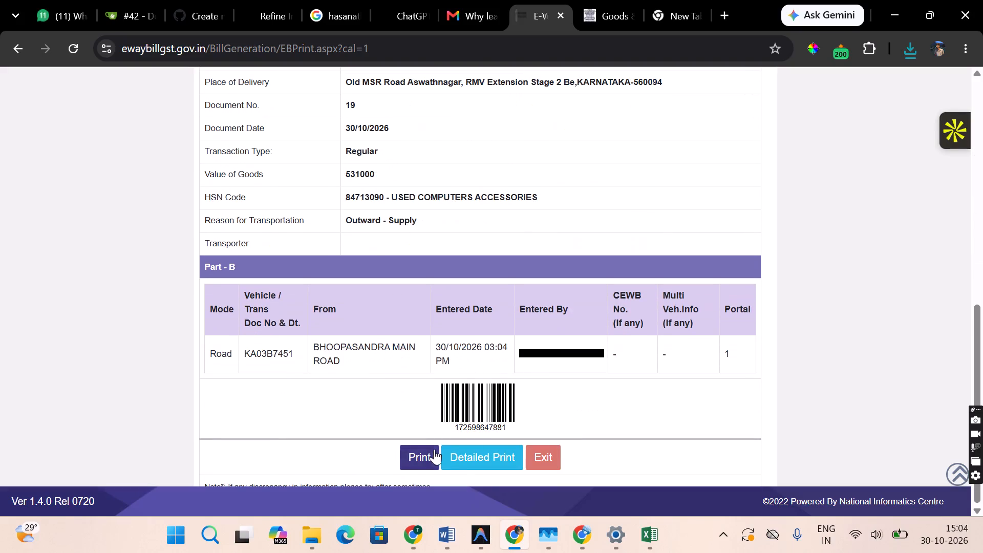
click(467, 450)
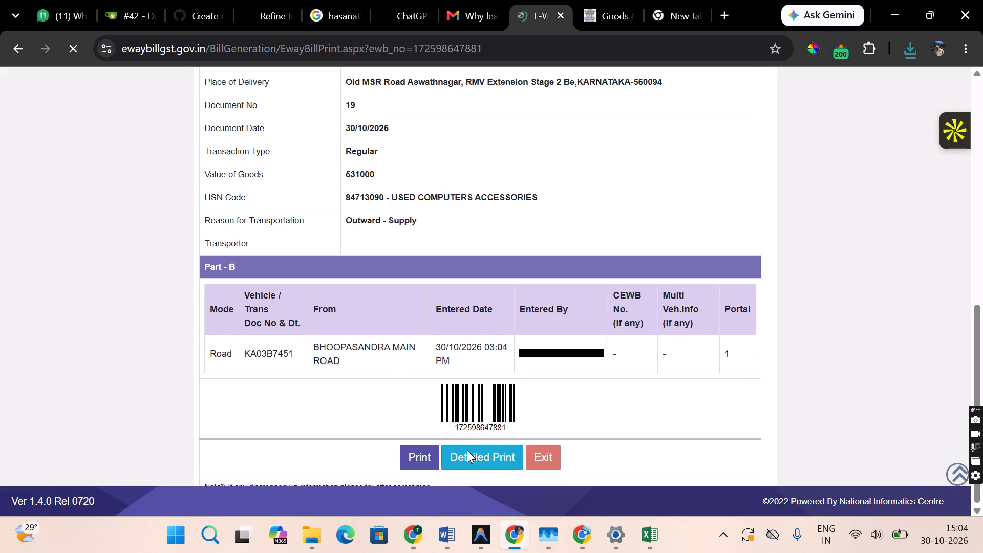
Print the detailed e-way bill with Microsoft Print to PDF and save it in Downloads as eway19.
scroll(543, 371, down, 3)
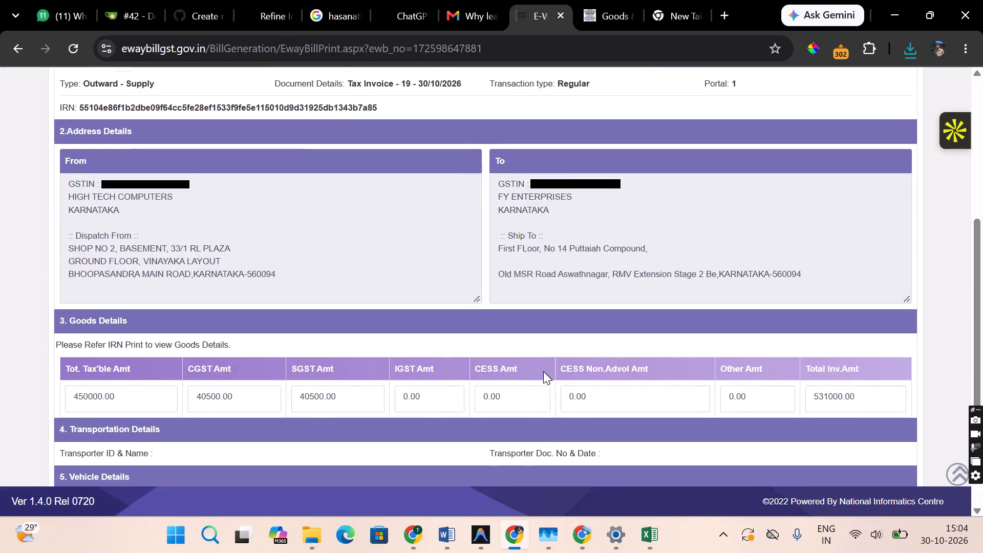
scroll(543, 371, down, 4)
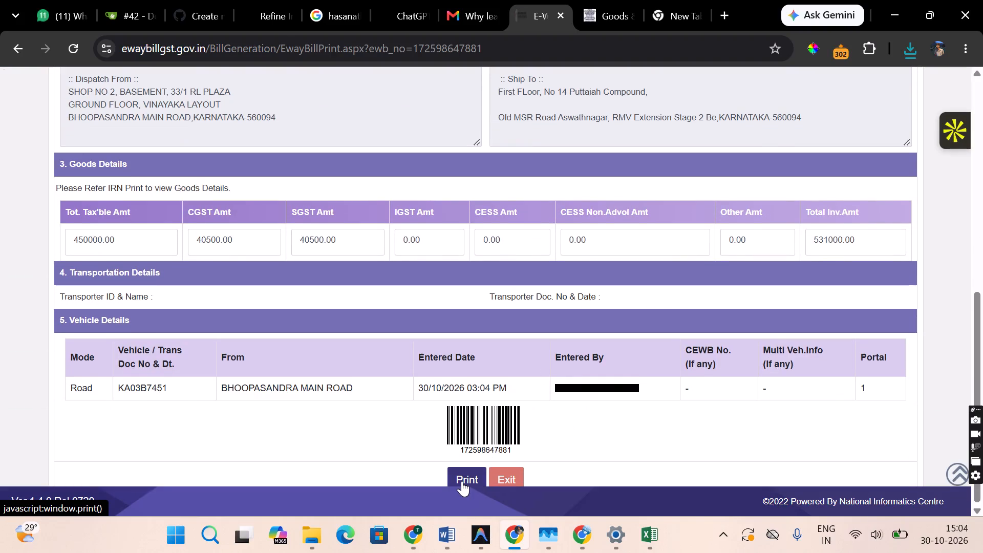
click(462, 481)
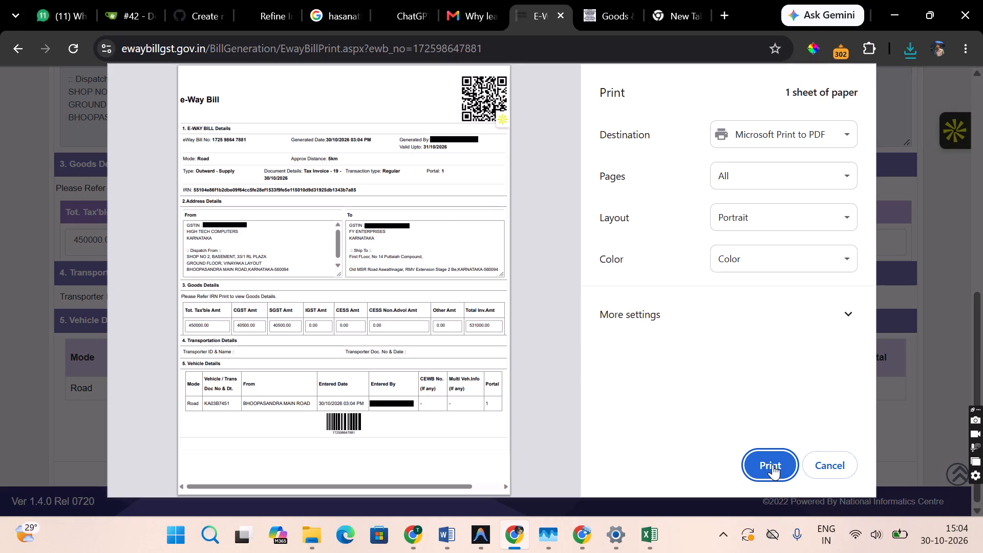
click(773, 464)
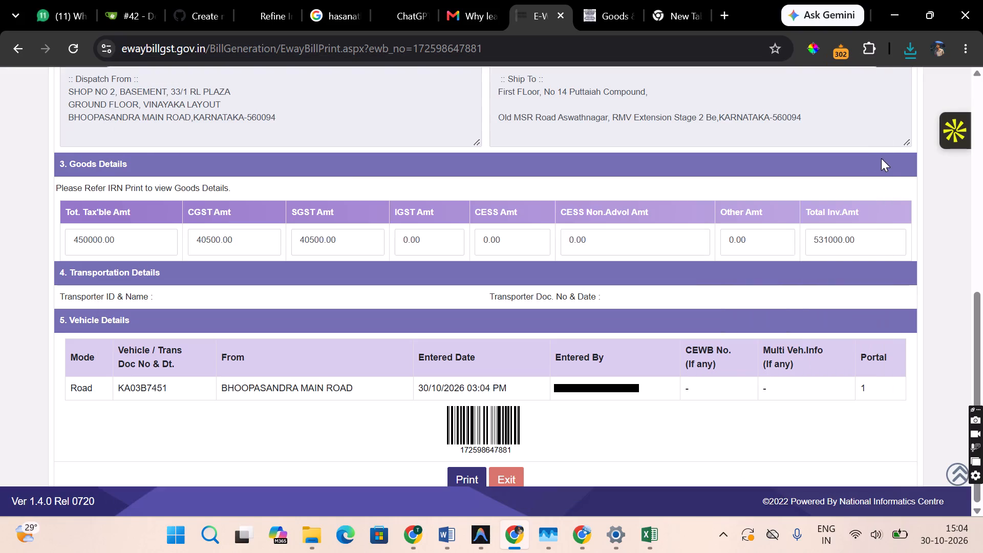
click(904, 62)
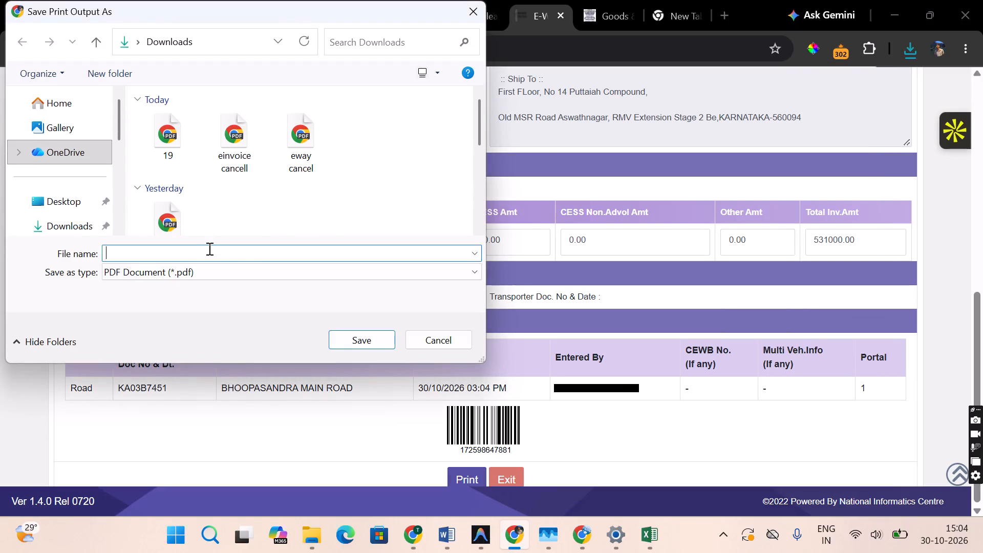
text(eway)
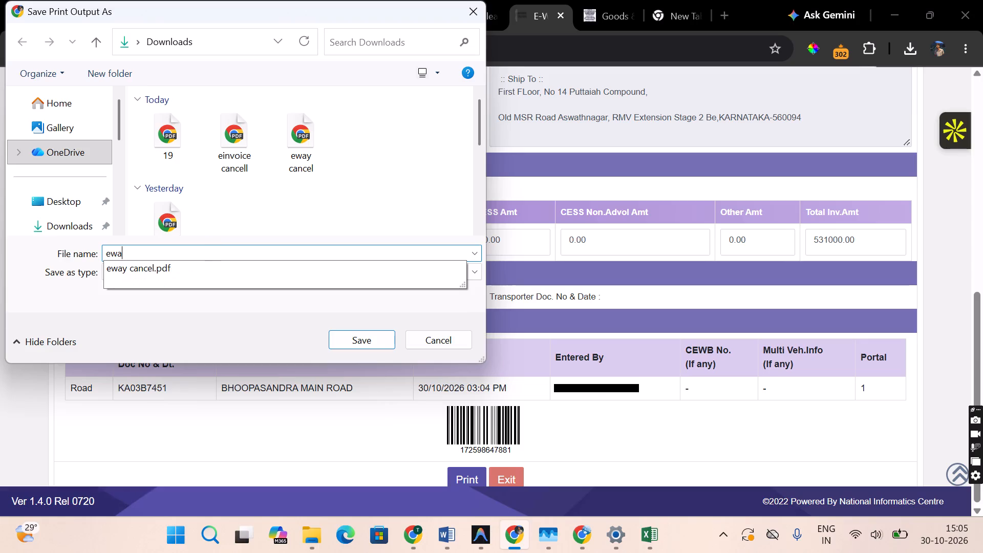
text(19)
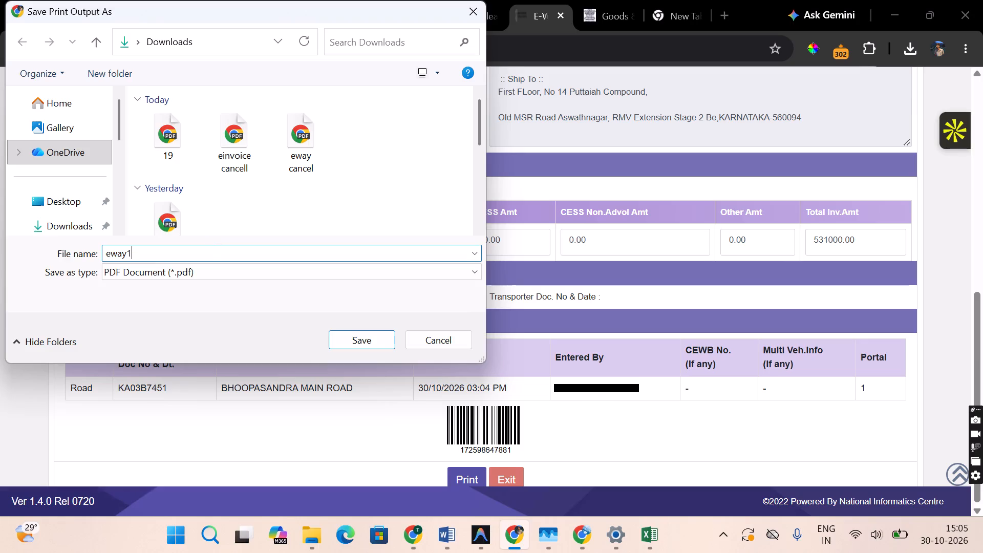
scroll(272, 215, up, 1)
scroll(272, 215, down, 1)
scroll(272, 215, up, 1)
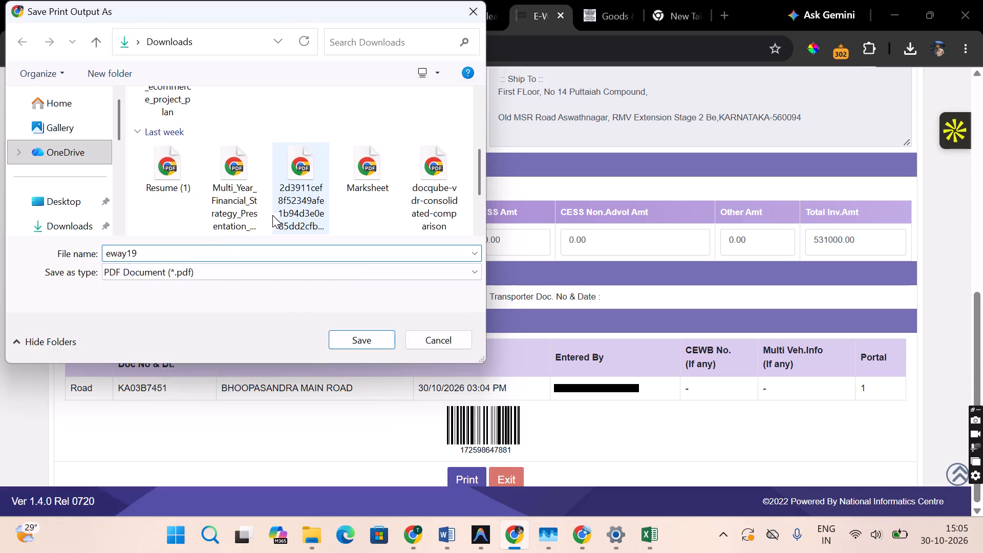
scroll(272, 215, up, 1)
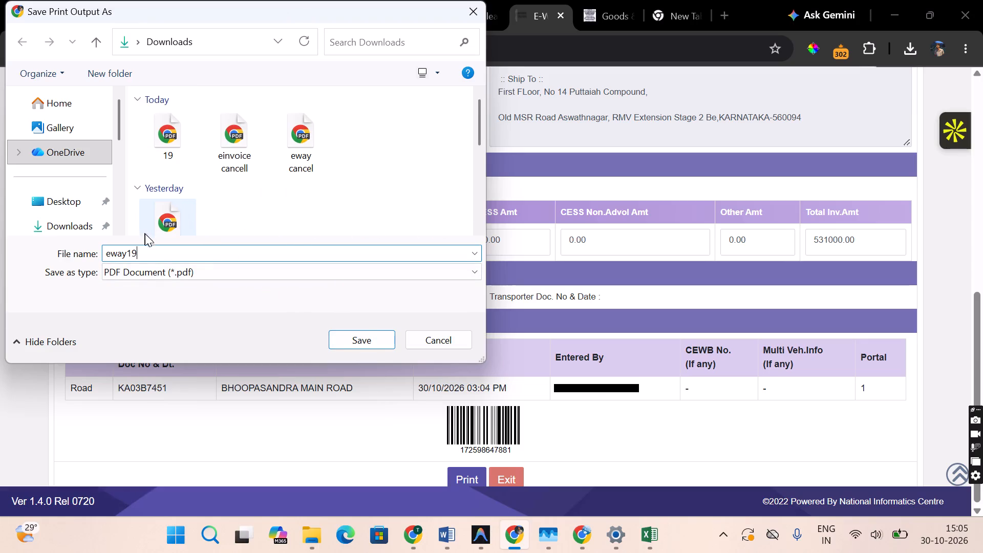
click(386, 343)
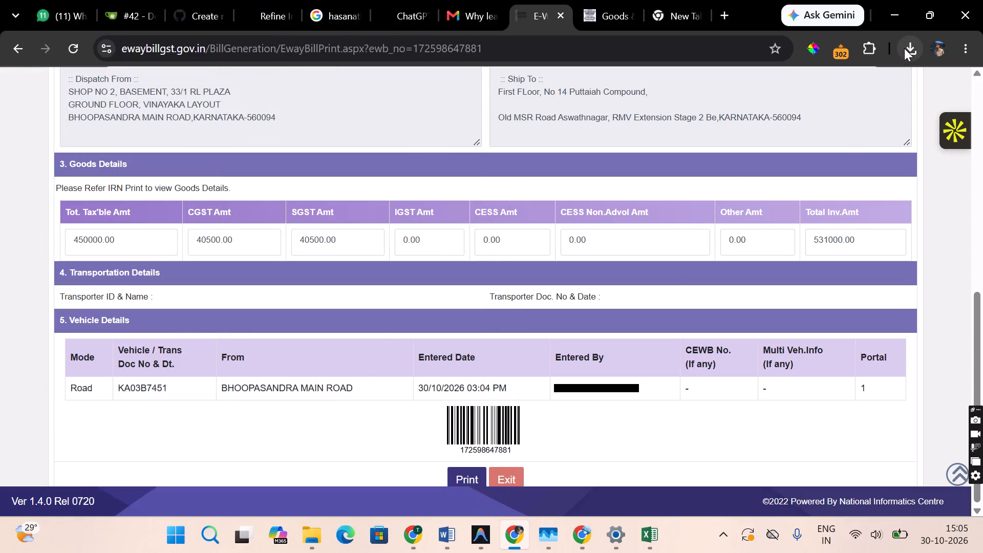
Switch to File Explorer and extract the downloaded archive.zip into the archive folder in Downloads.
click(904, 48)
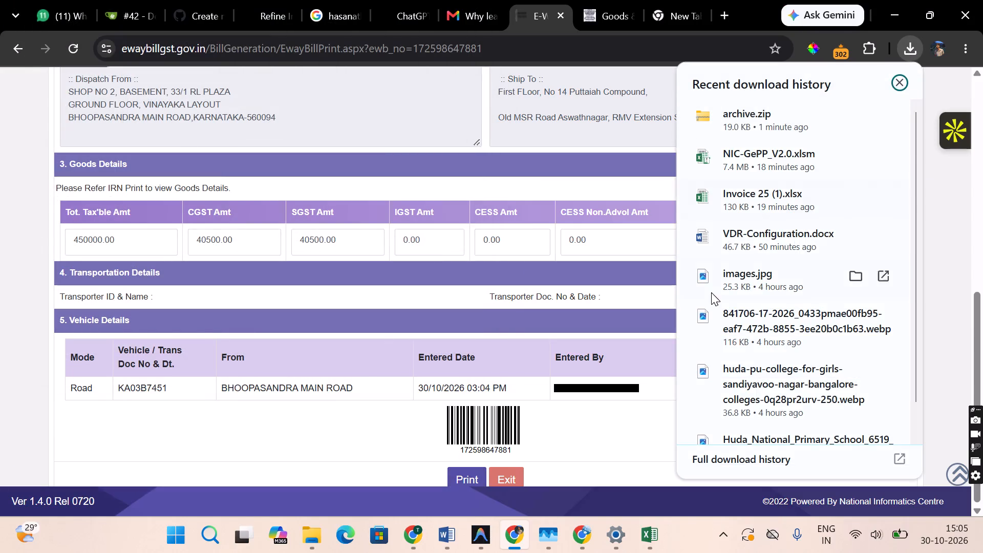
click(306, 536)
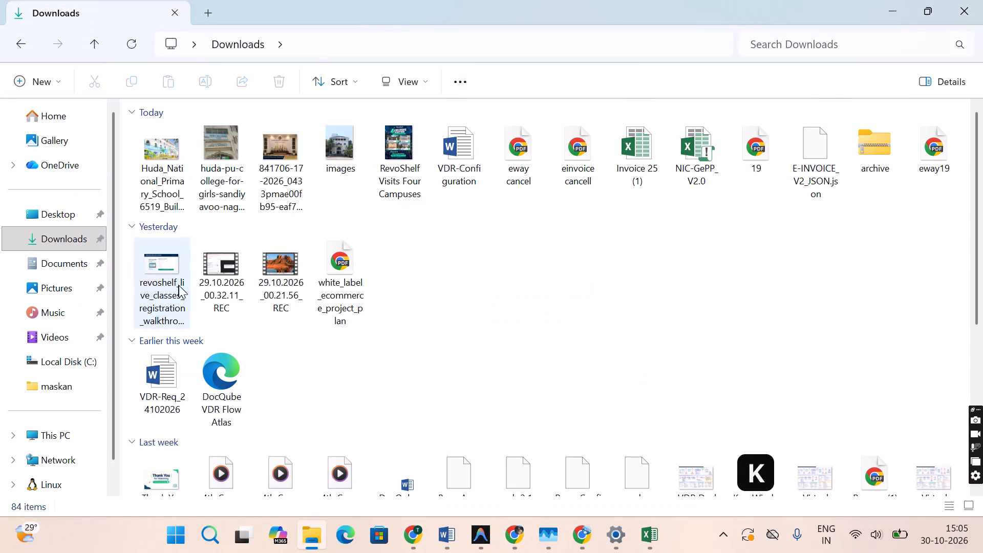
click(887, 162)
right_click(887, 162)
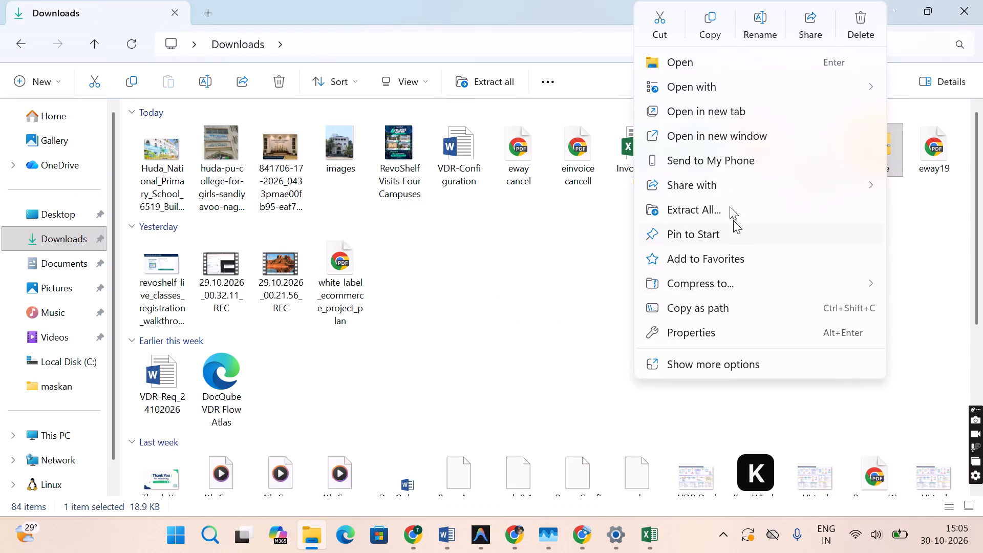
click(725, 206)
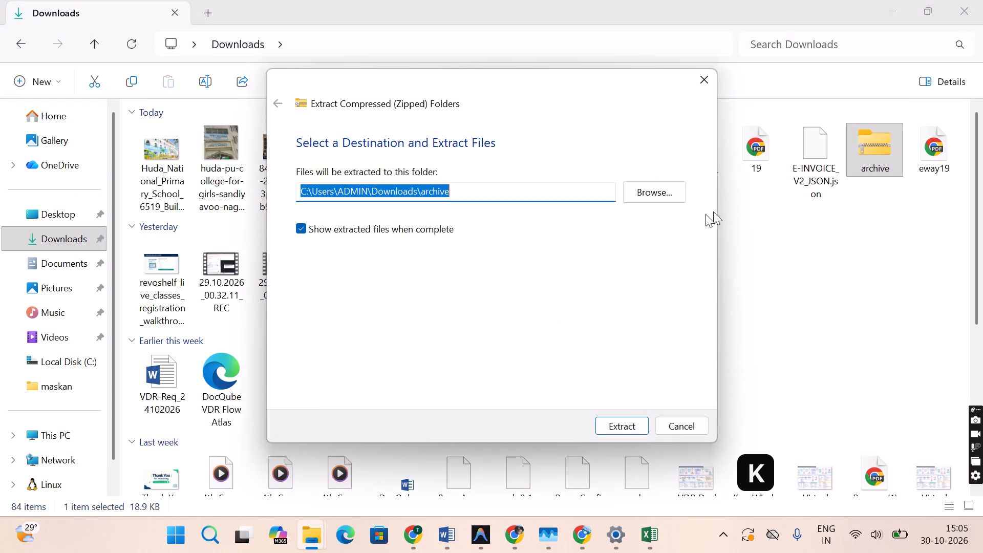
click(626, 429)
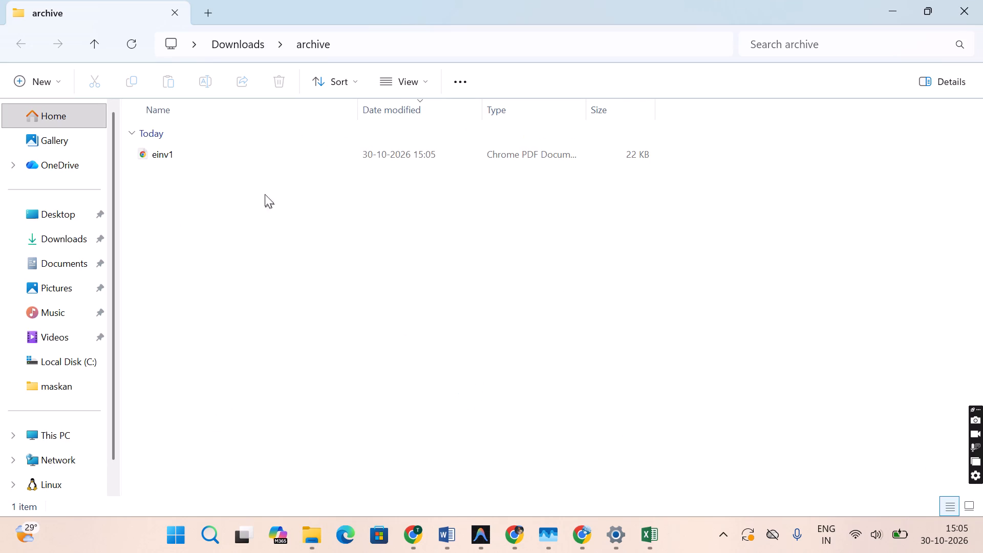
Rename the extracted e-invoice PDF einv1 as einv19.
click(245, 159)
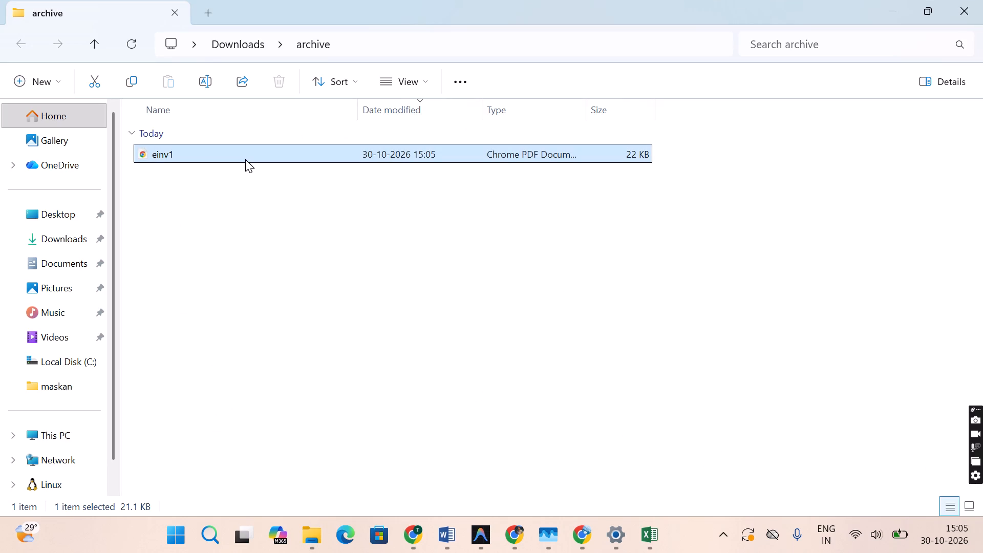
key(F2)
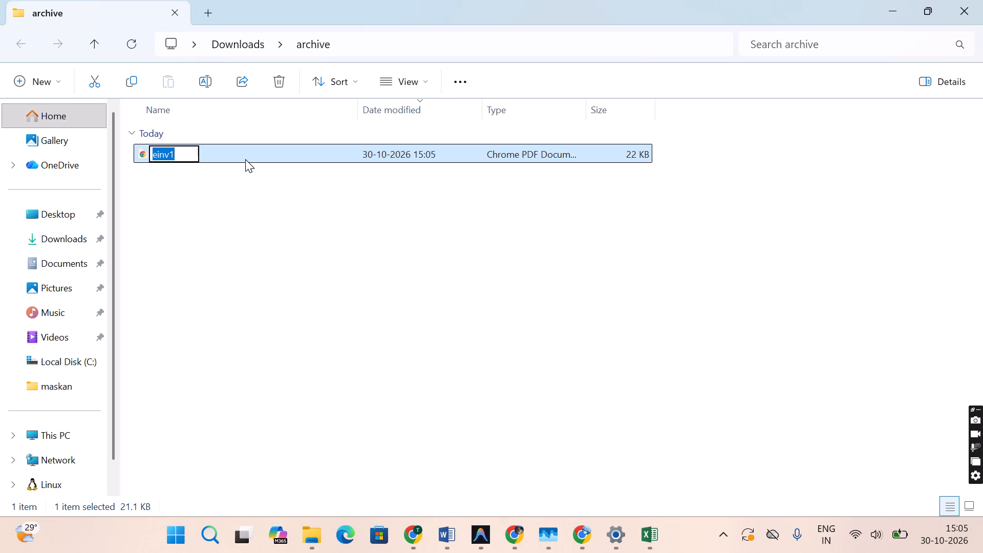
key(Right)
key(BackSpace)
click(245, 159)
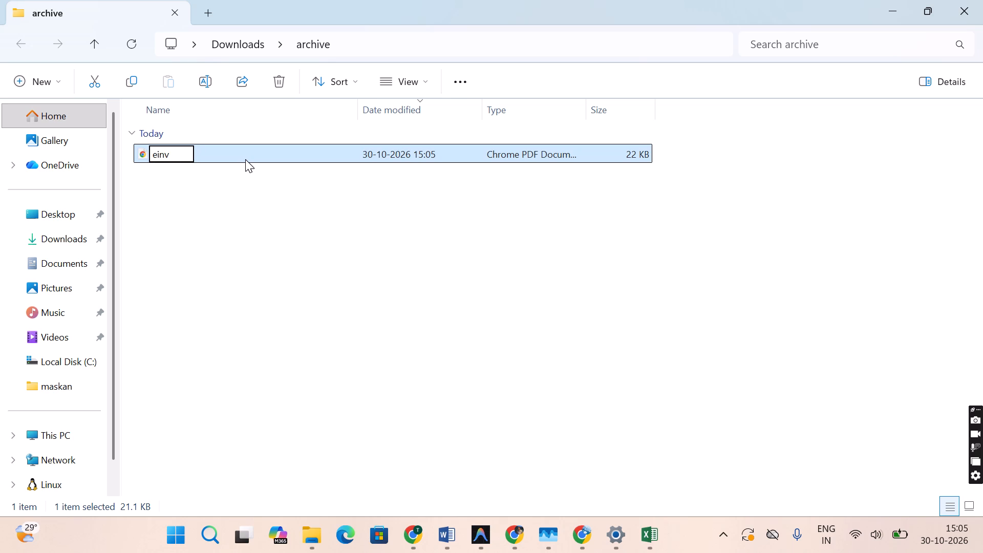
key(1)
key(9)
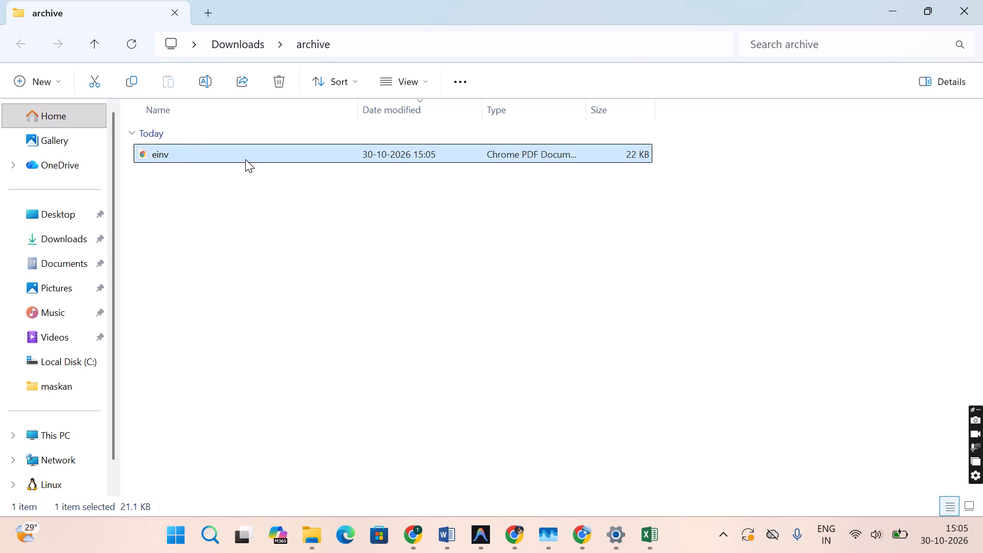
key(F2)
key(Right)
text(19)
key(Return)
Move the einv19 PDF out of the extracted archive folder into the Downloads folder.
click(370, 251)
key(BackSpace)
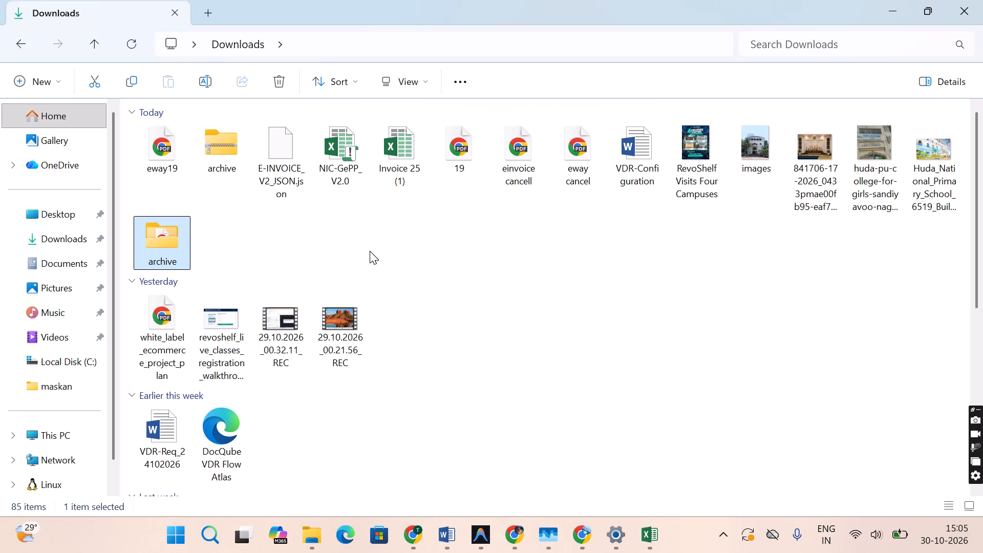
double_click(219, 163)
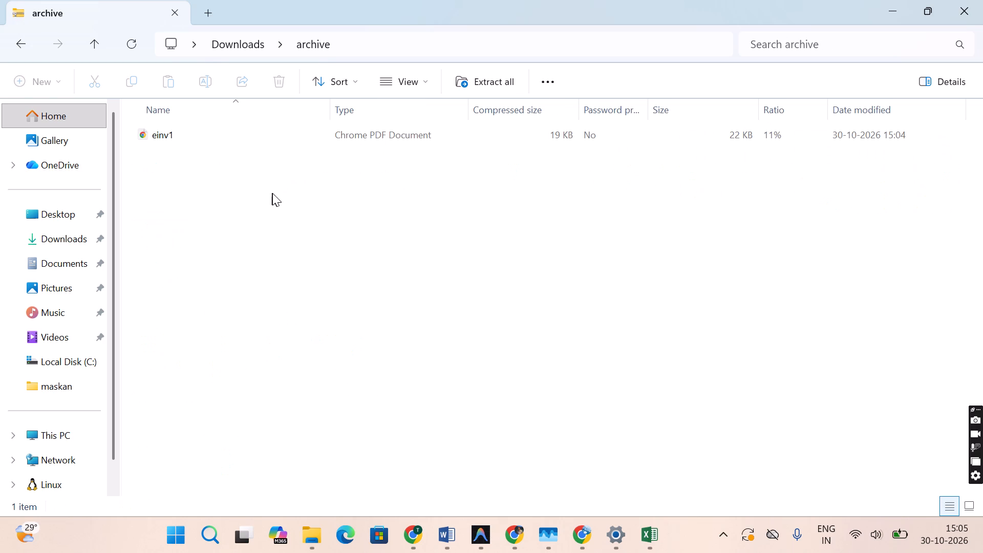
key(BackSpace)
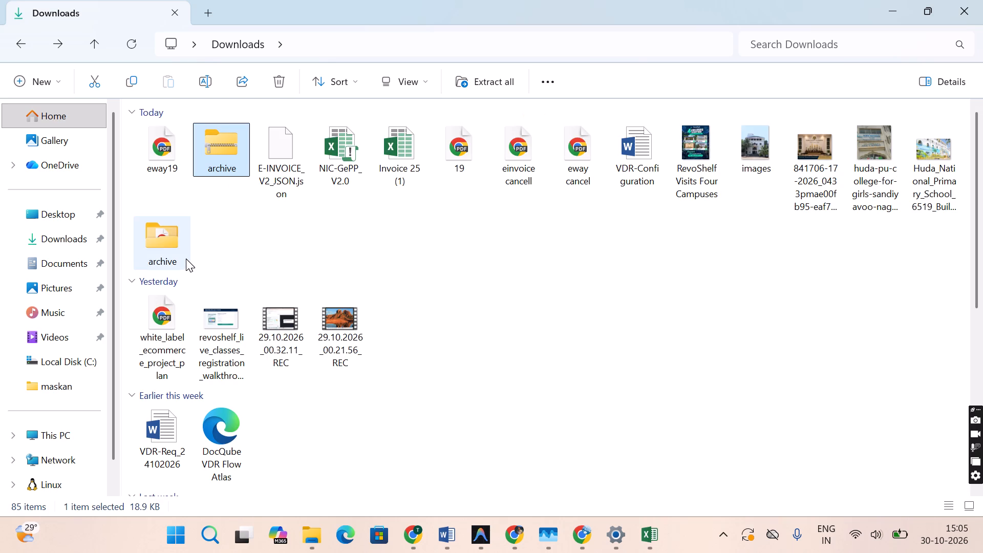
double_click(186, 259)
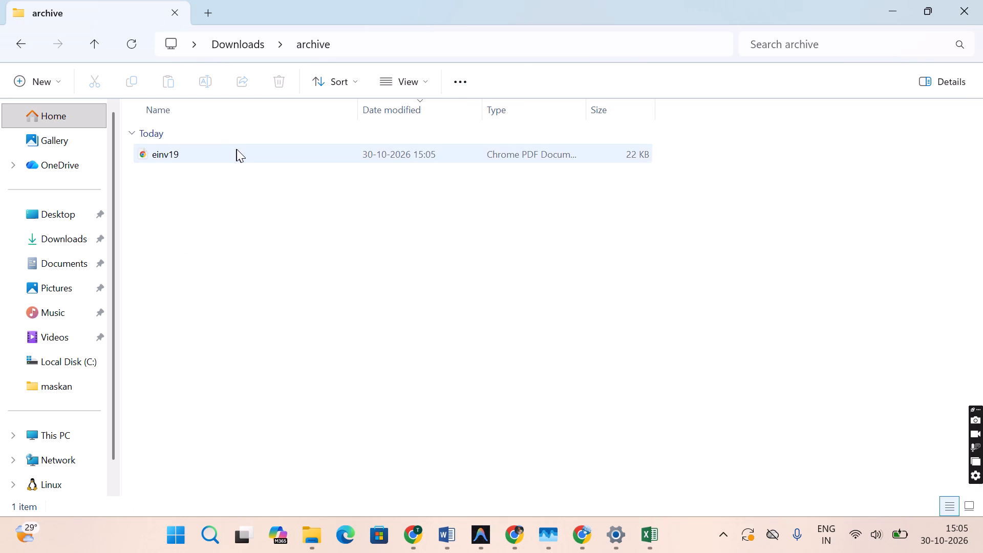
click(237, 149)
key(ctrl+c)
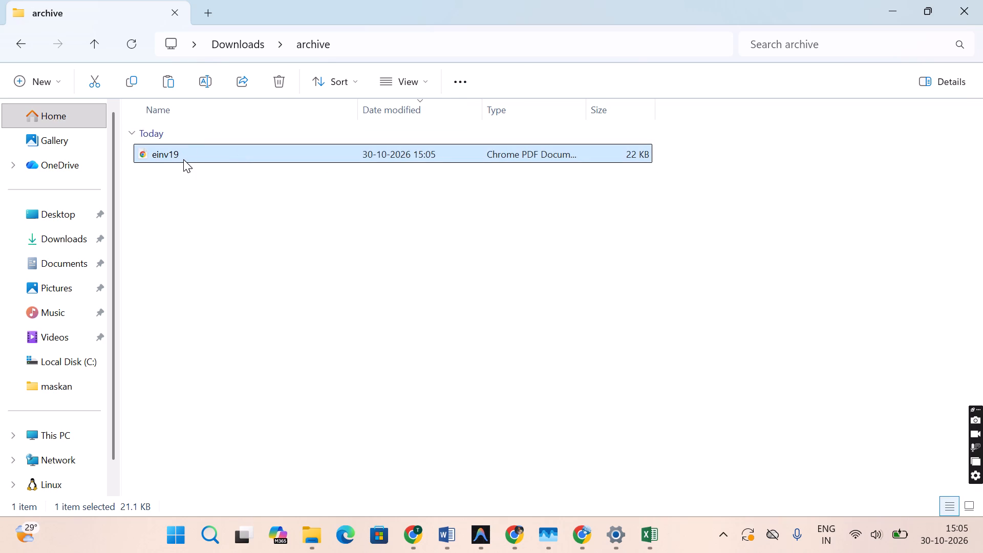
key(ctrl+x)
key(BackSpace)
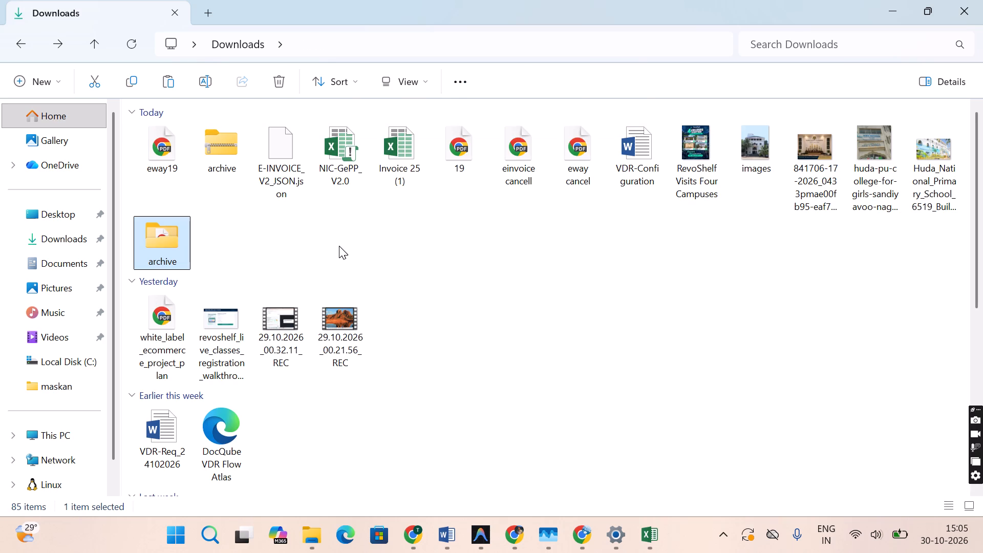
click(338, 246)
key(ctrl+v)
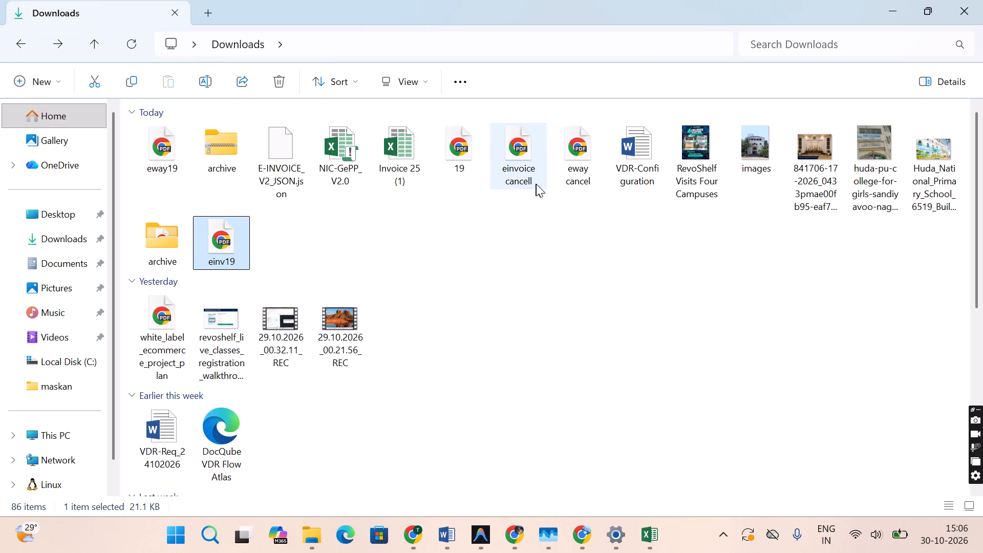
Switch from File Explorer back to the E-Way Bill System print page in Chrome.
key(alt+Tab)
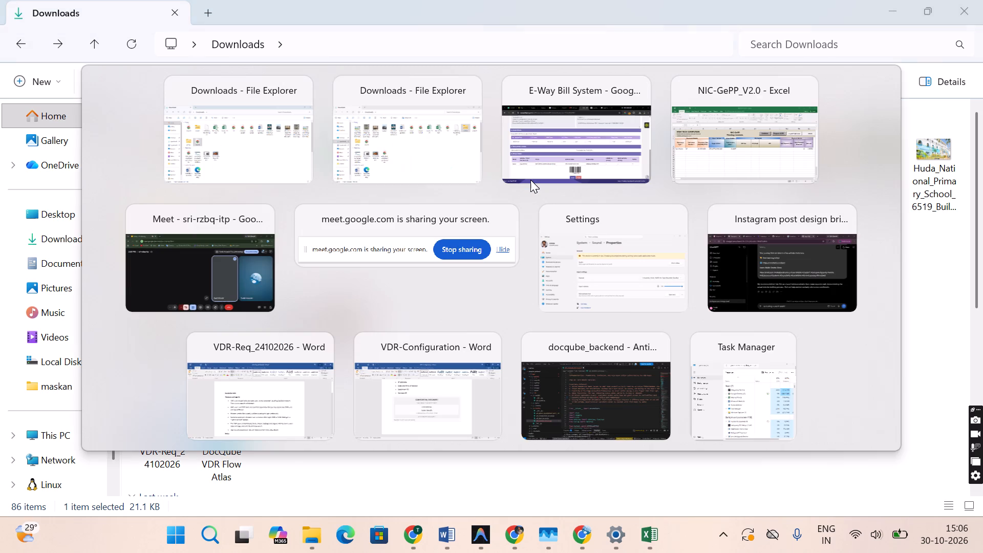
key(alt+Tab)
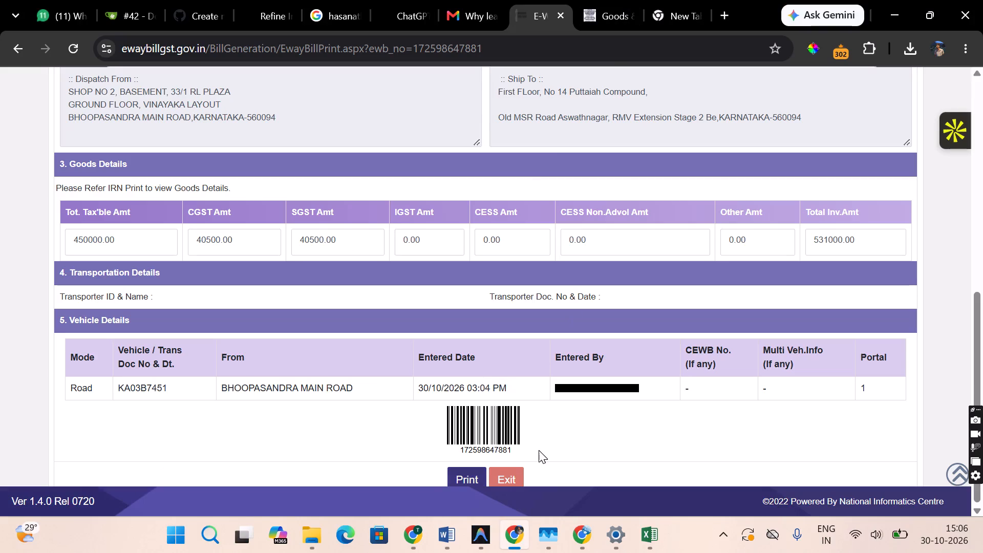